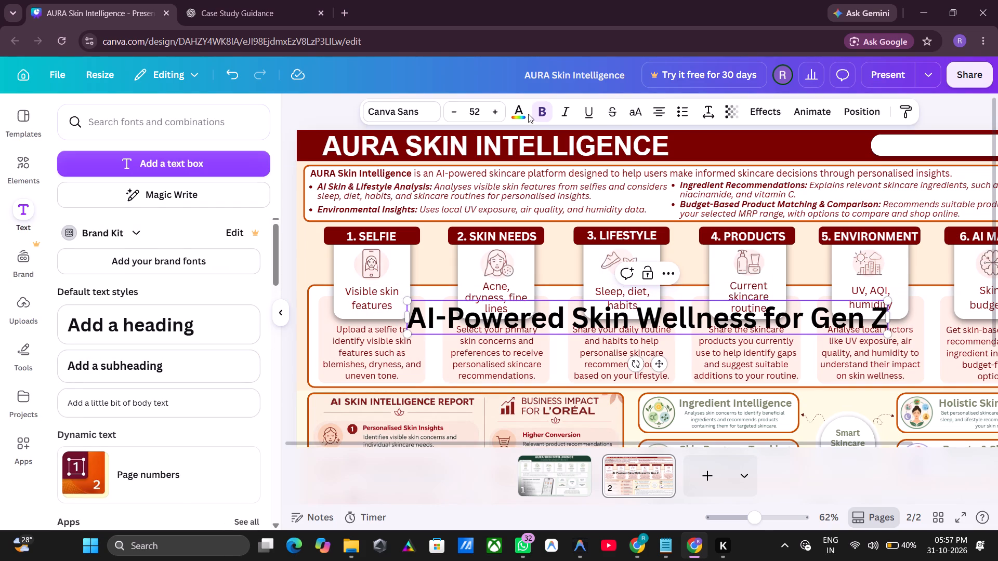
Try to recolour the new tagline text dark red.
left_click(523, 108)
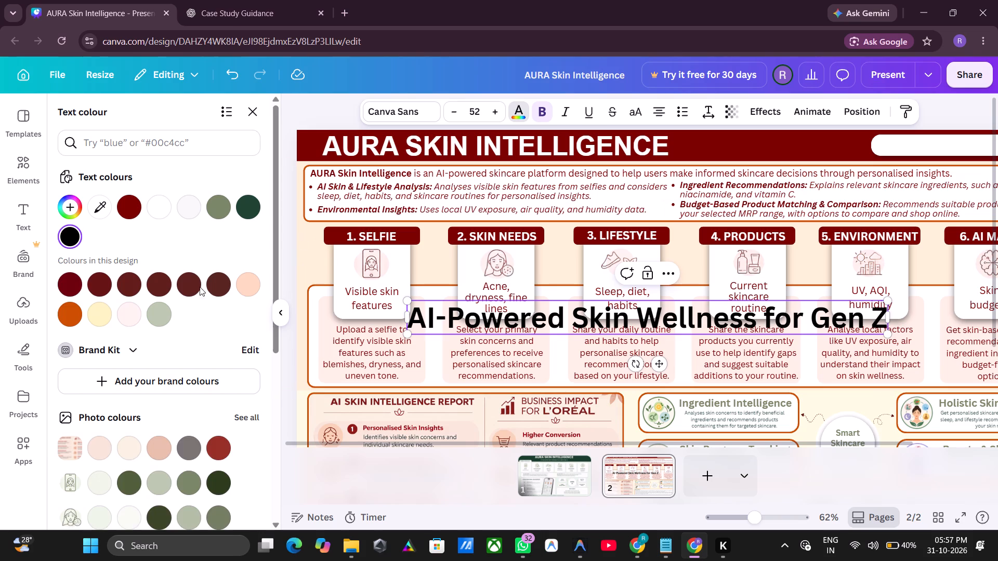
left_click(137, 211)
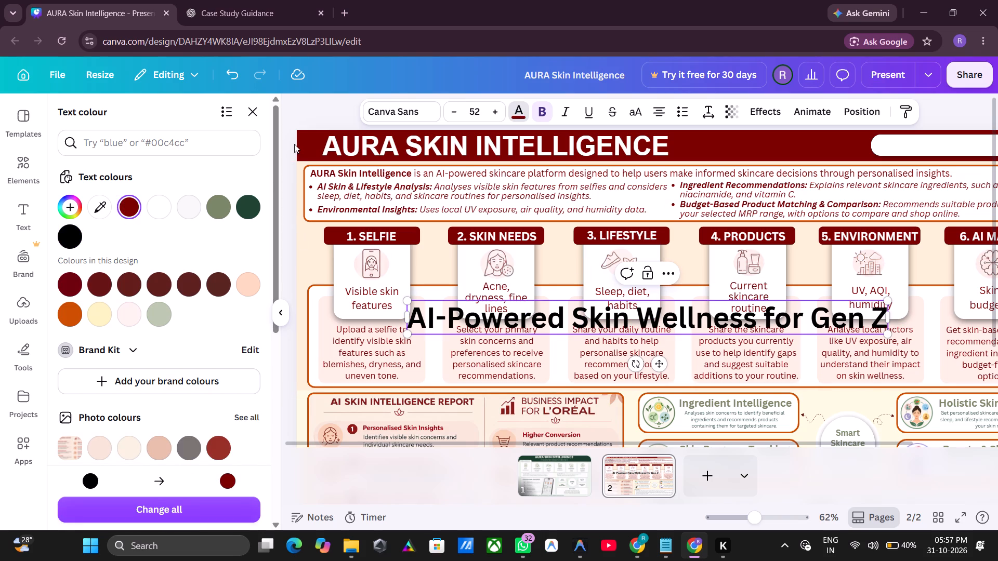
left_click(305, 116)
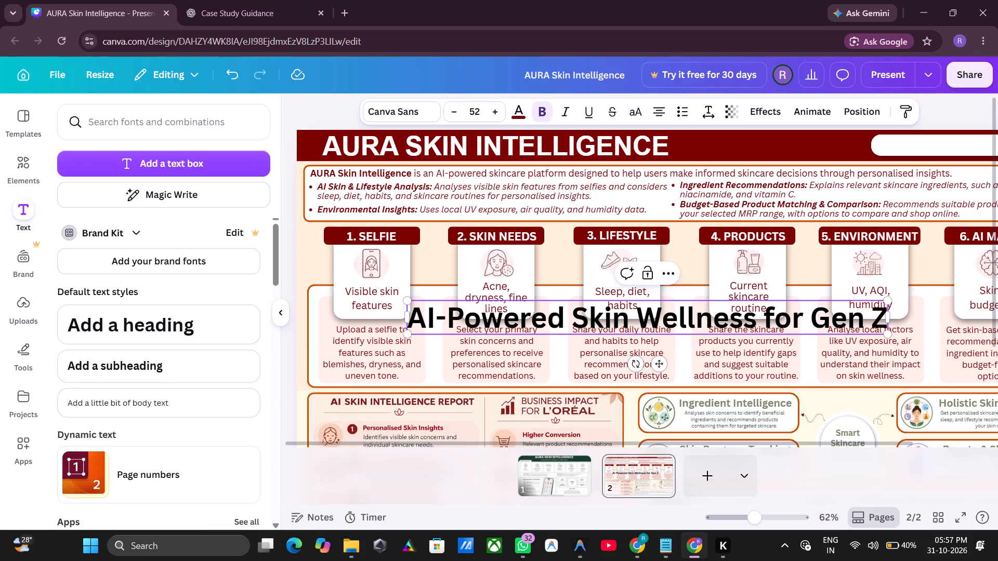
Shrink the tagline text to about size 19.8 and centre it in the white rounded box of the page 2 header.
left_click_drag(888, 299, 590, 306)
left_click(554, 270)
scroll(554, 270, "down", 2)
scroll(554, 270, "up", 1)
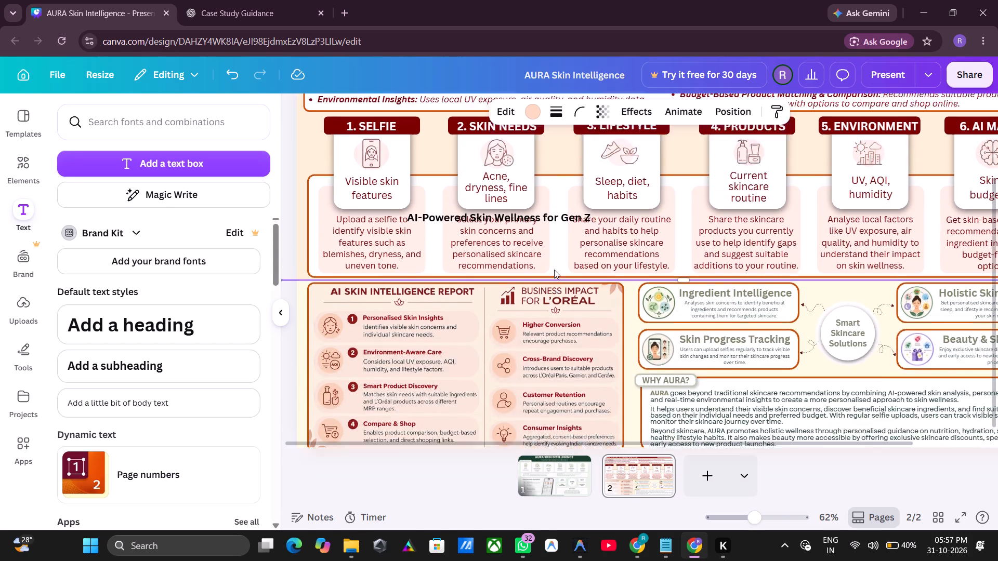
scroll(554, 270, "up", 1)
middle_click_drag(556, 263, 376, 249)
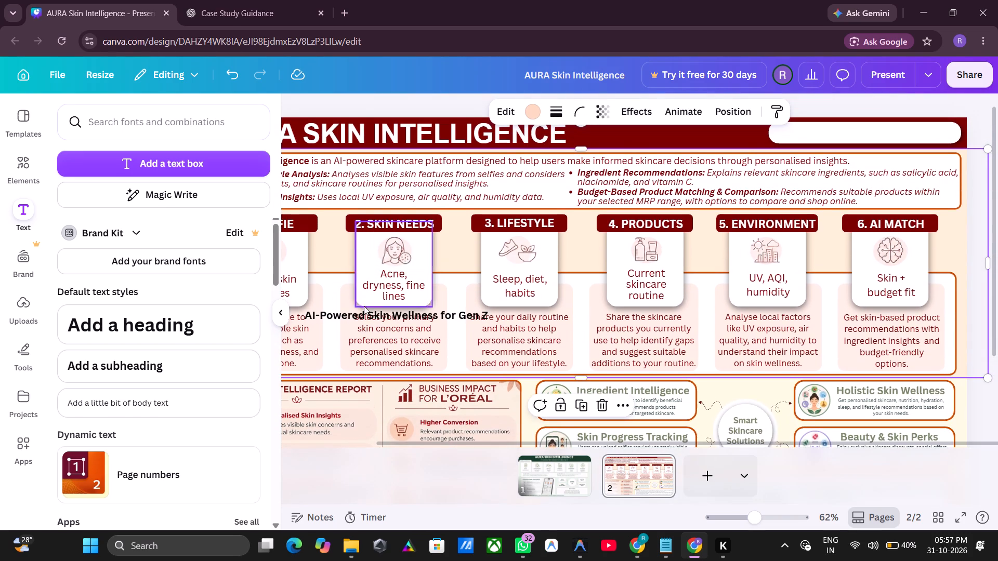
left_click_drag(370, 312, 839, 135)
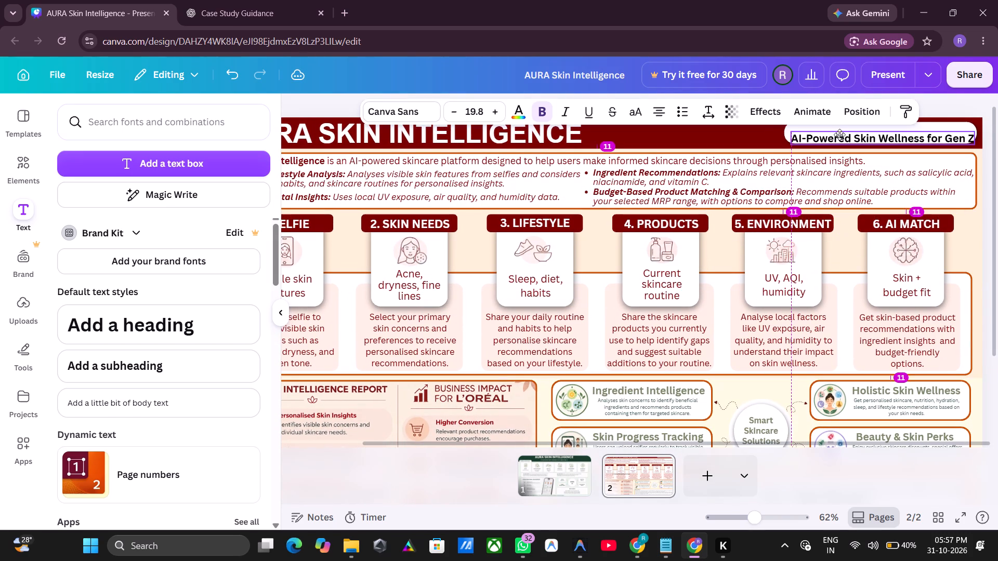
left_click_drag(839, 135, 839, 133)
scroll(847, 249, "up", 4)
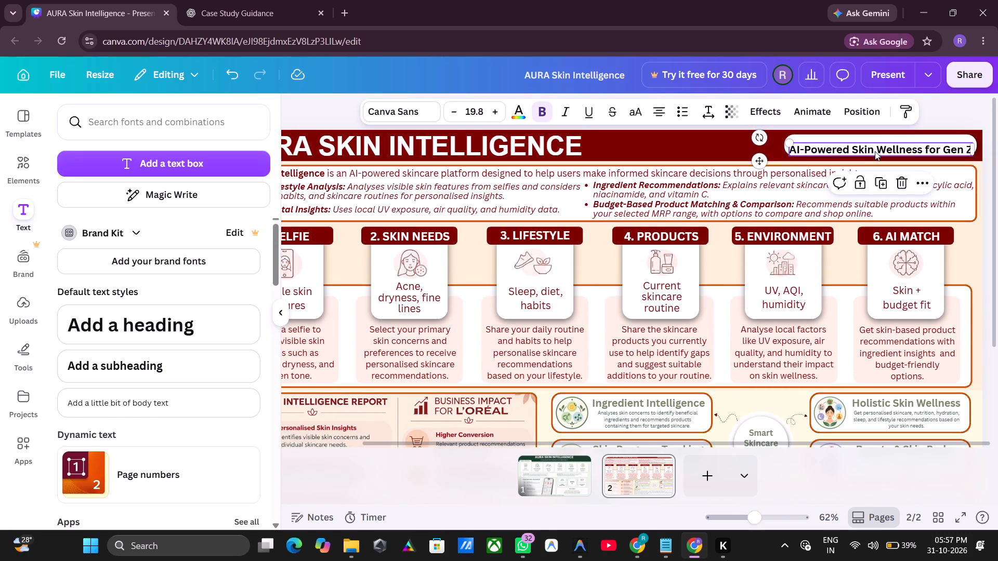
left_click(879, 144)
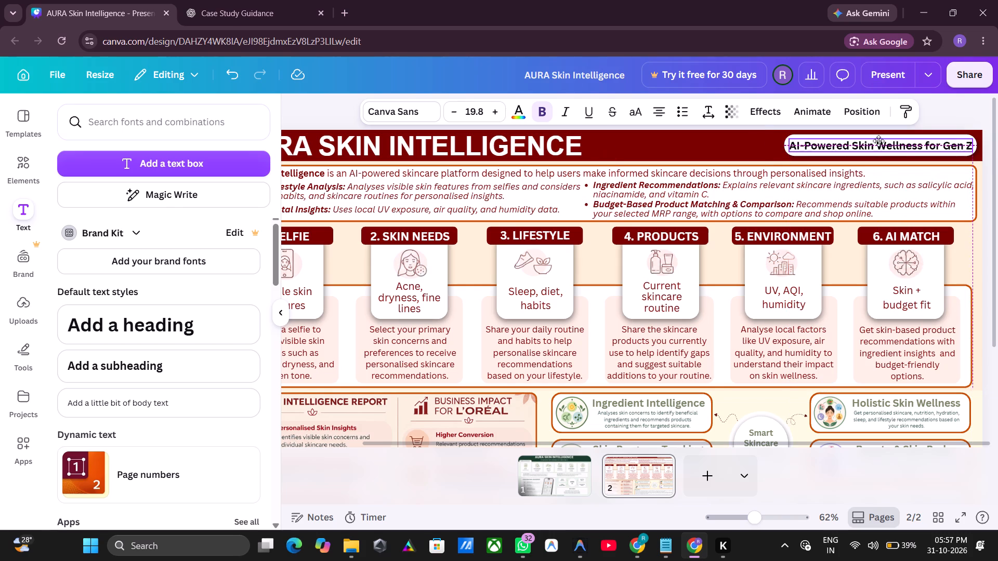
left_click(697, 145)
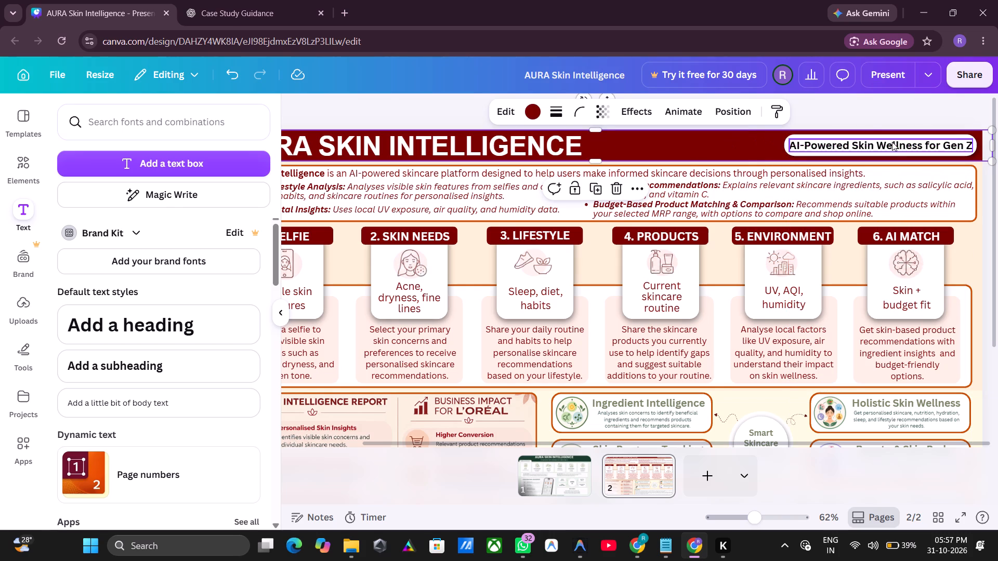
Set the header tagline's text colour to the design's dark red, trying the olive green as an alternative.
left_click(892, 142)
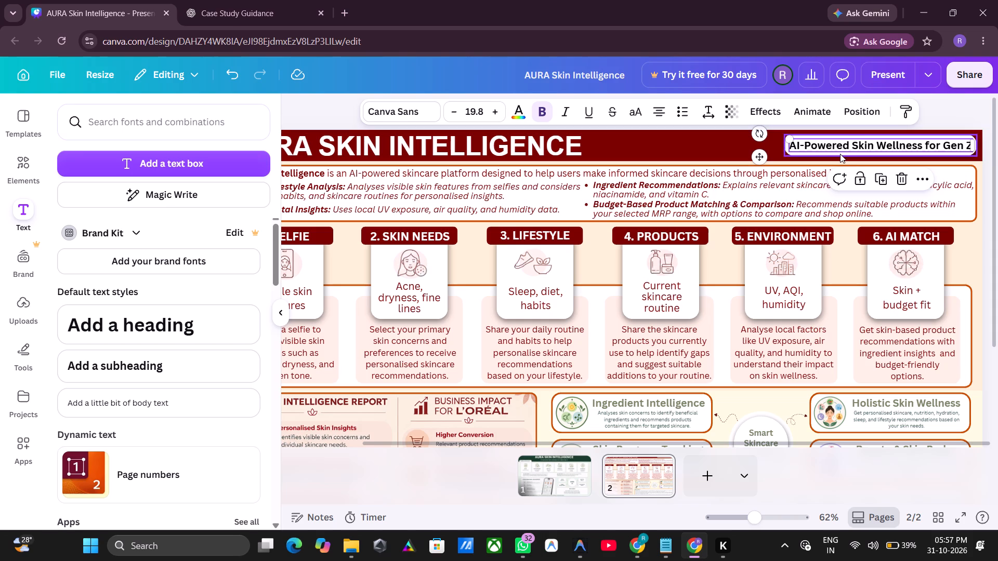
left_click(524, 118)
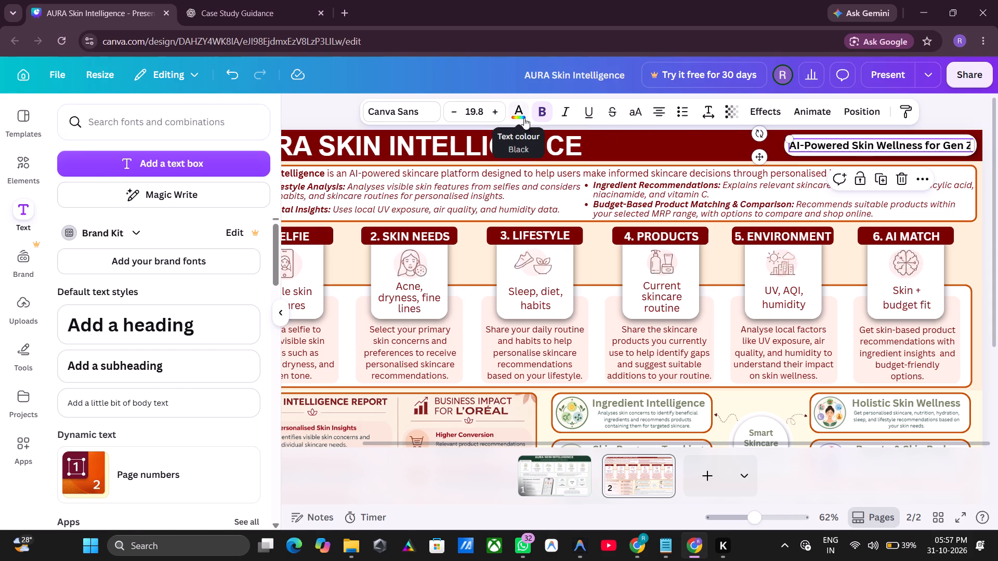
left_click(121, 206)
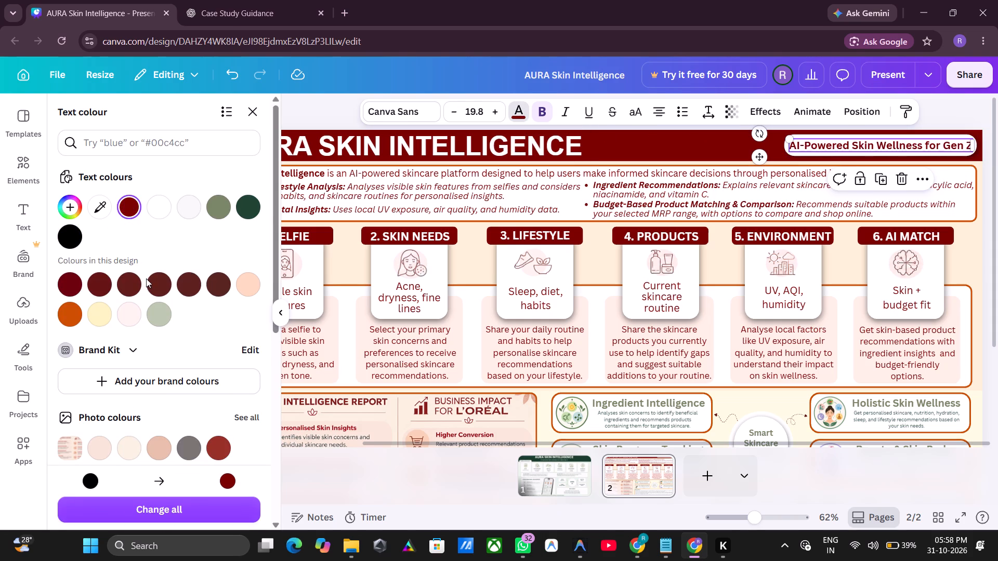
left_click(221, 211)
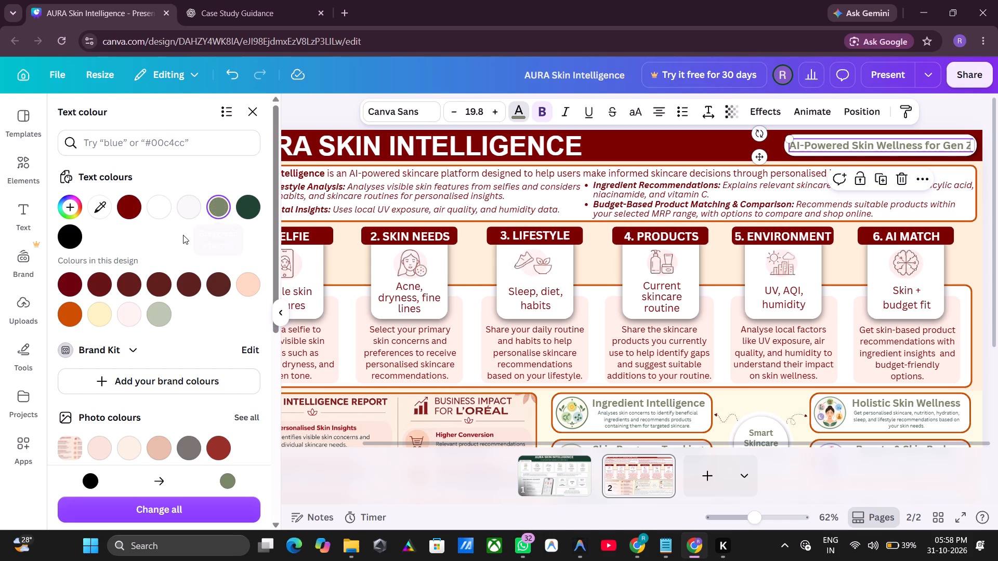
left_click(138, 207)
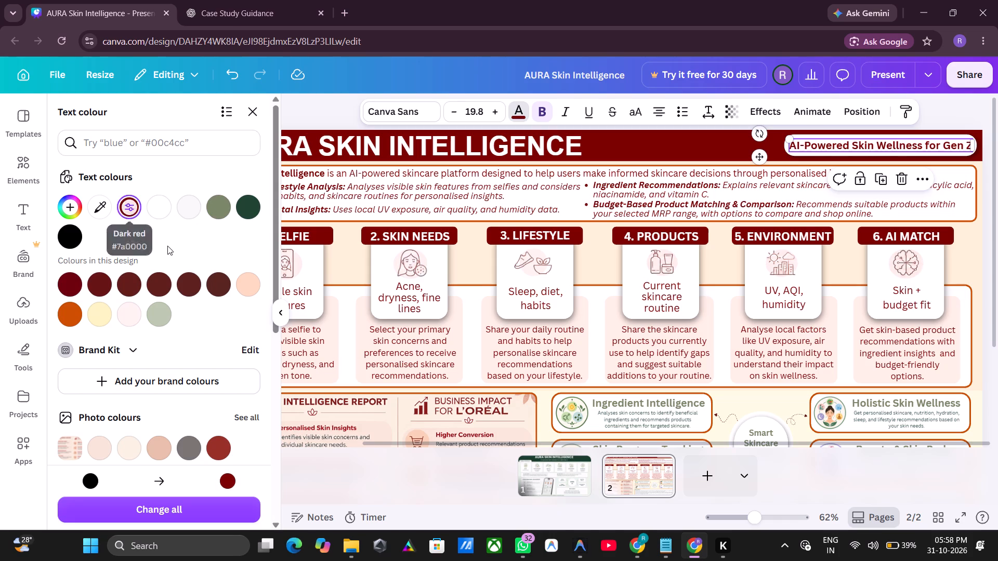
left_click(642, 140)
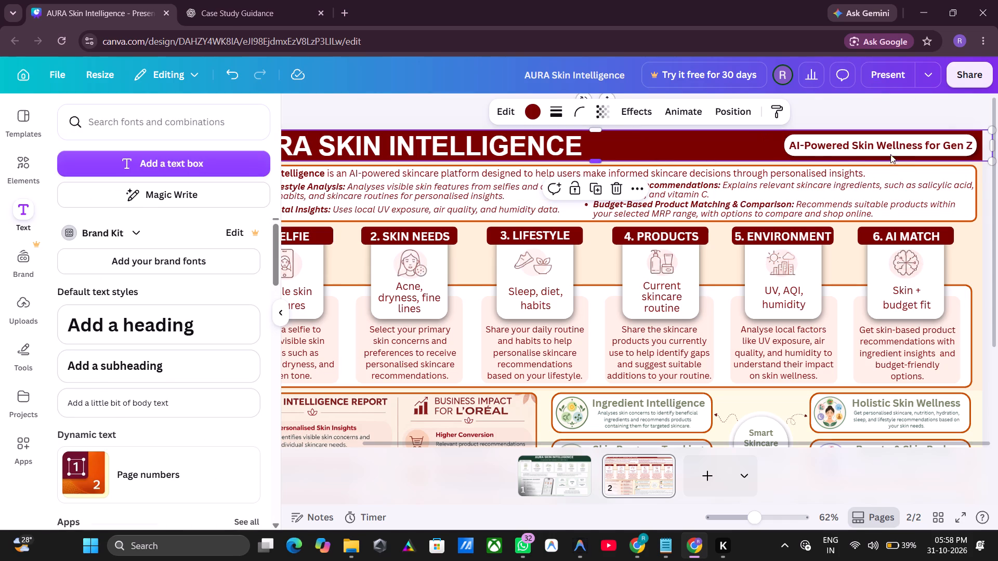
left_click(882, 143)
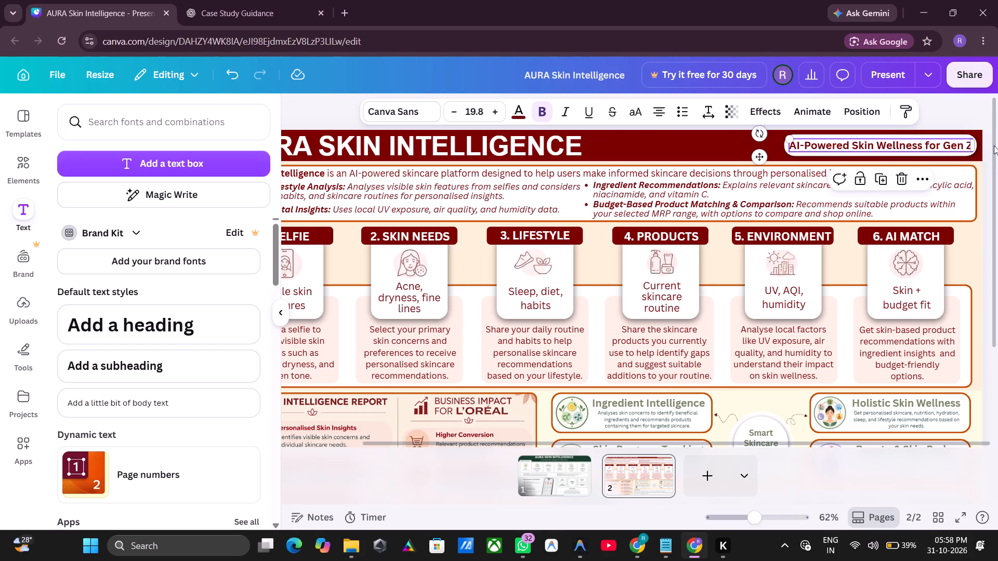
left_click(977, 116)
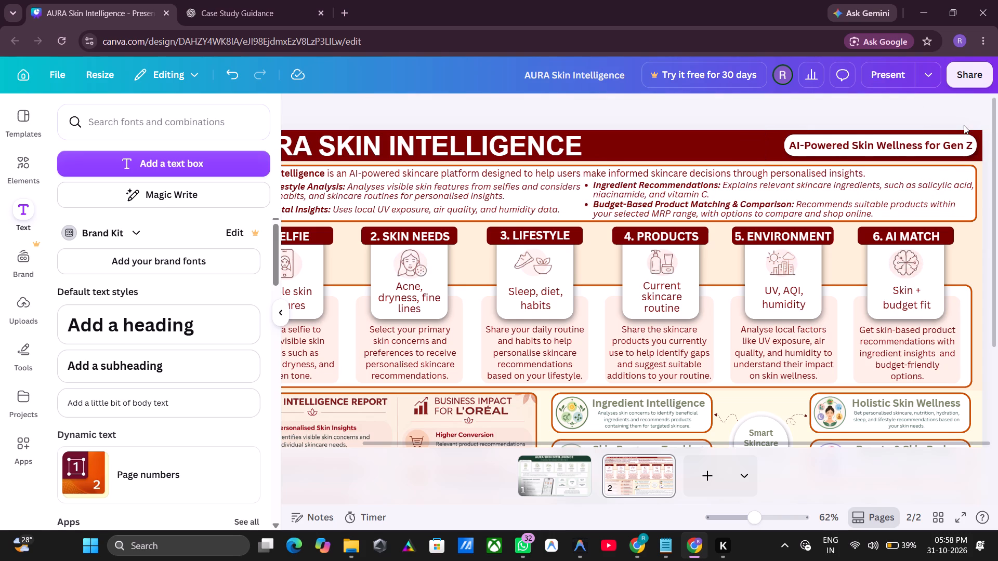
Review the whole of page 2 with the tagline in its header.
scroll(962, 123, "down", 3, "ctrl")
scroll(933, 168, "up", 2, "ctrl")
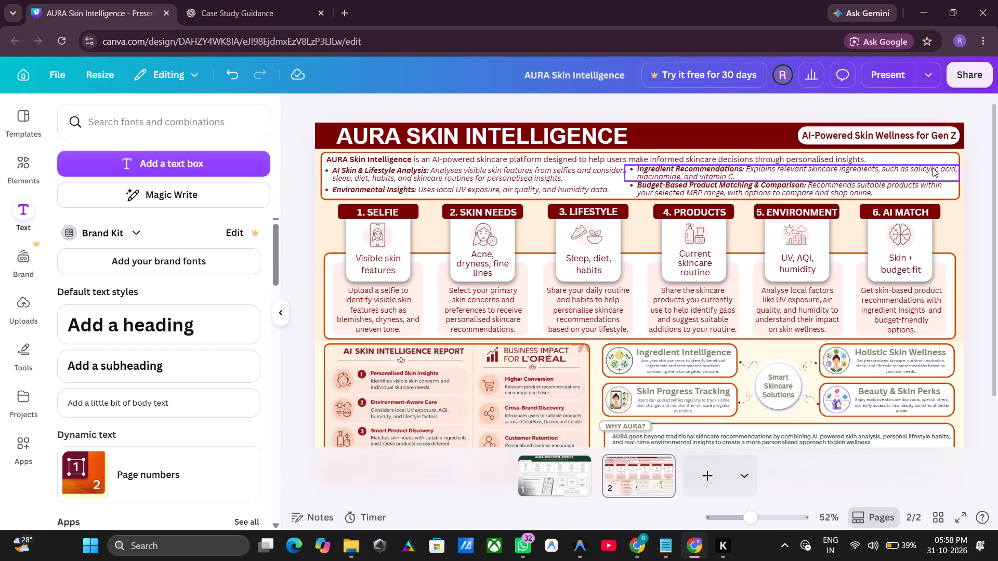
scroll(933, 168, "down", 1, "ctrl")
left_click(932, 180)
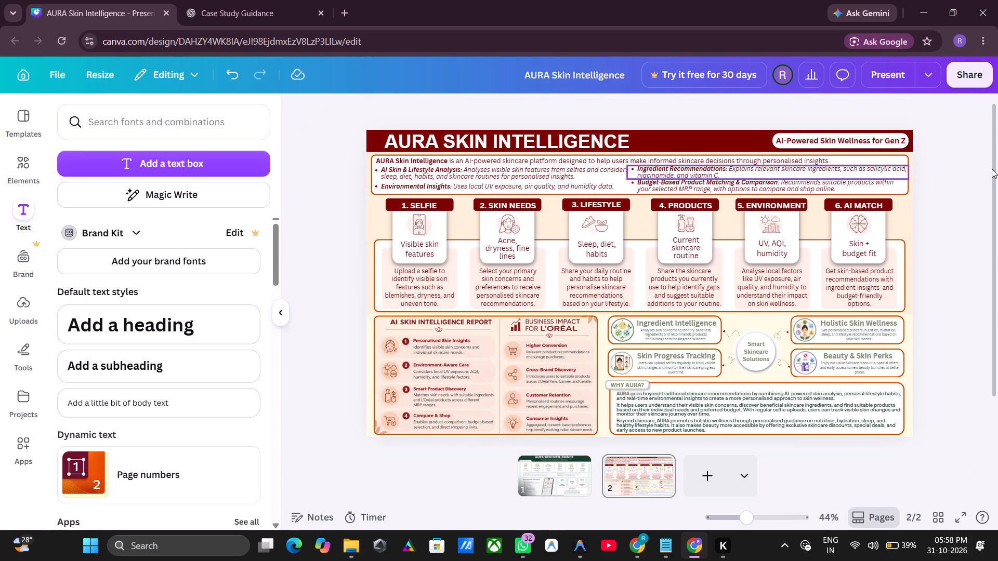
left_click(973, 161)
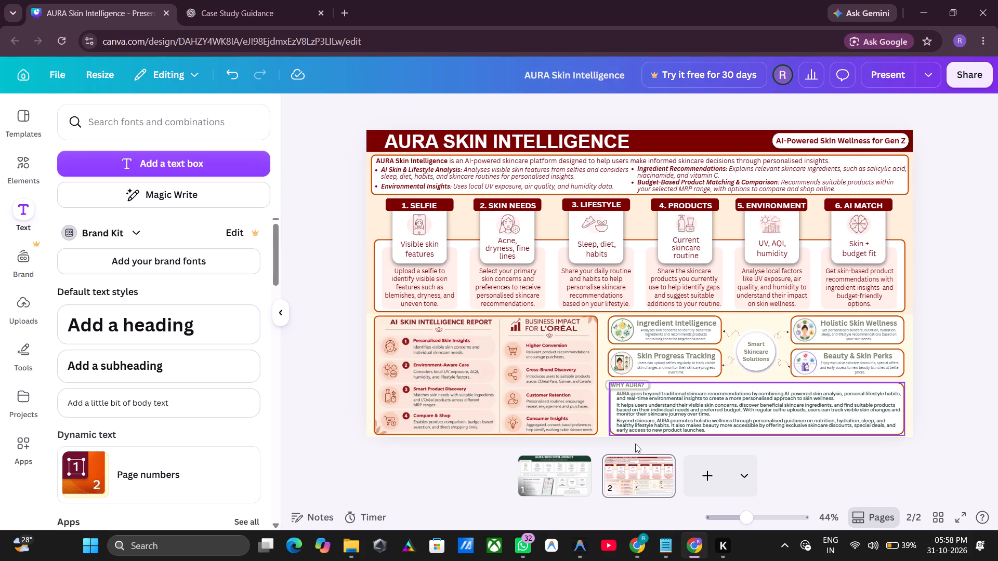
Reposition the phone mockup on page 1 slightly higher, over the right part of the Your Personal Skin Report box.
left_click(550, 470)
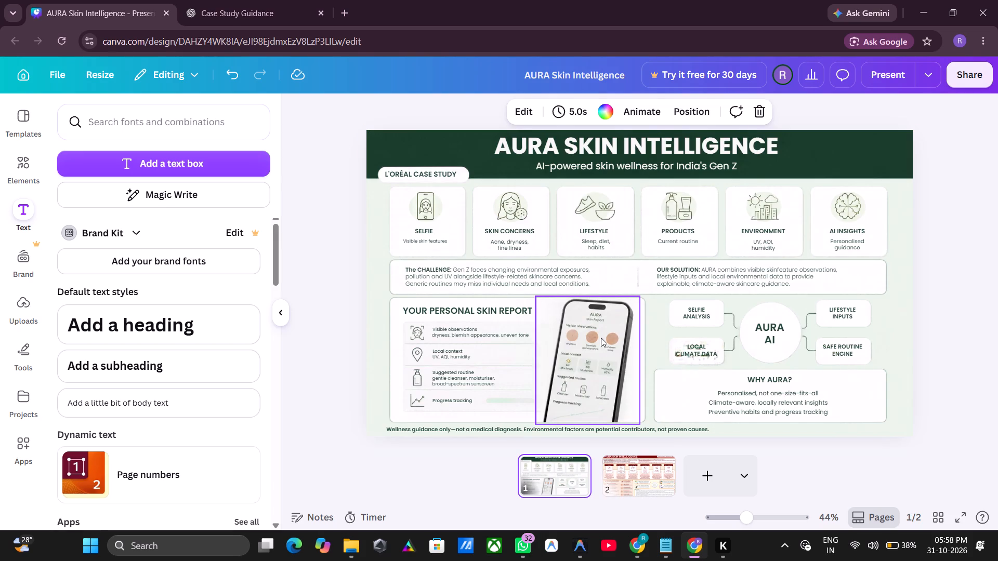
left_click(599, 337)
left_click_drag(599, 336, 595, 345)
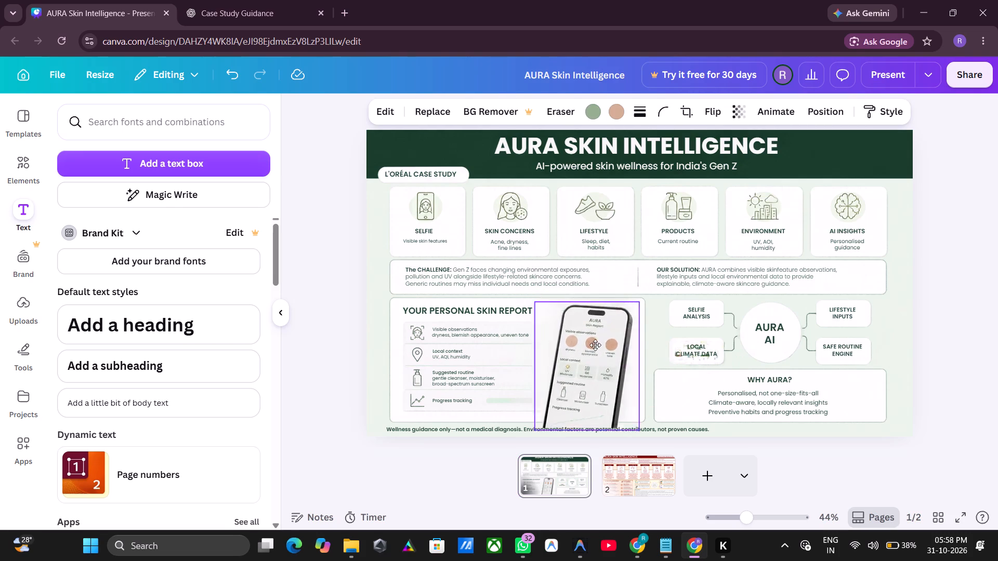
left_click_drag(595, 345, 606, 195)
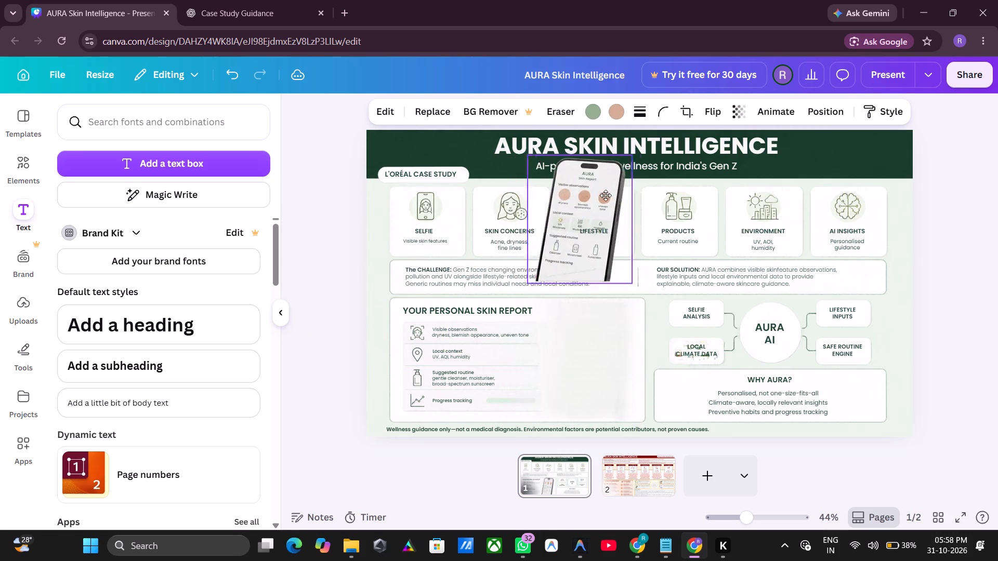
left_click_drag(606, 195, 797, 295)
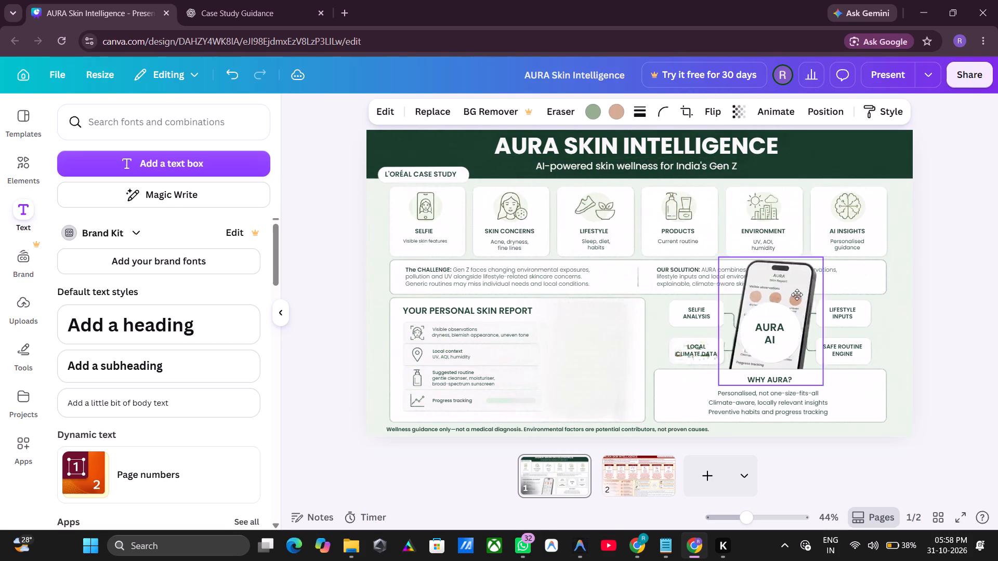
left_click_drag(797, 295, 659, 315)
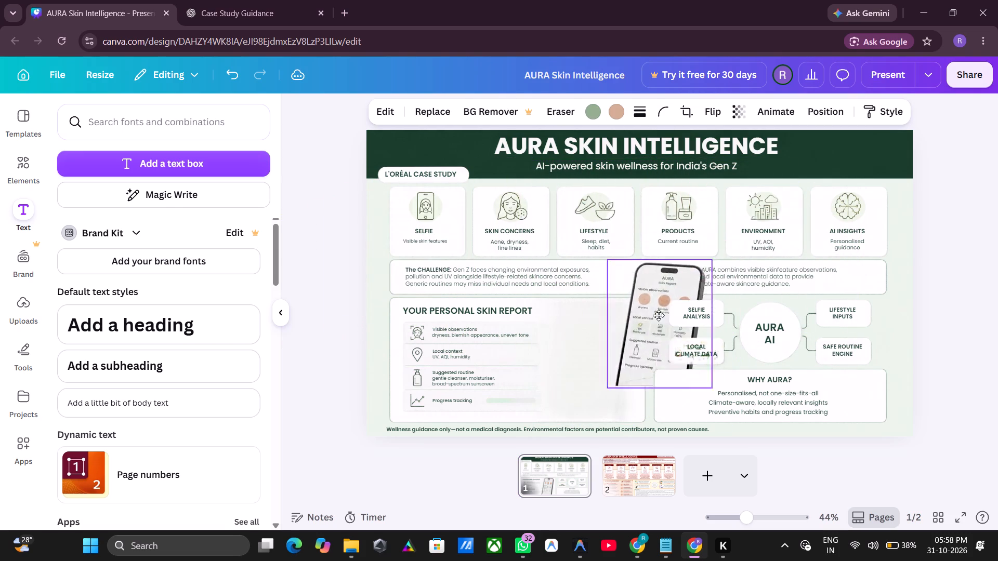
left_click_drag(659, 315, 610, 331)
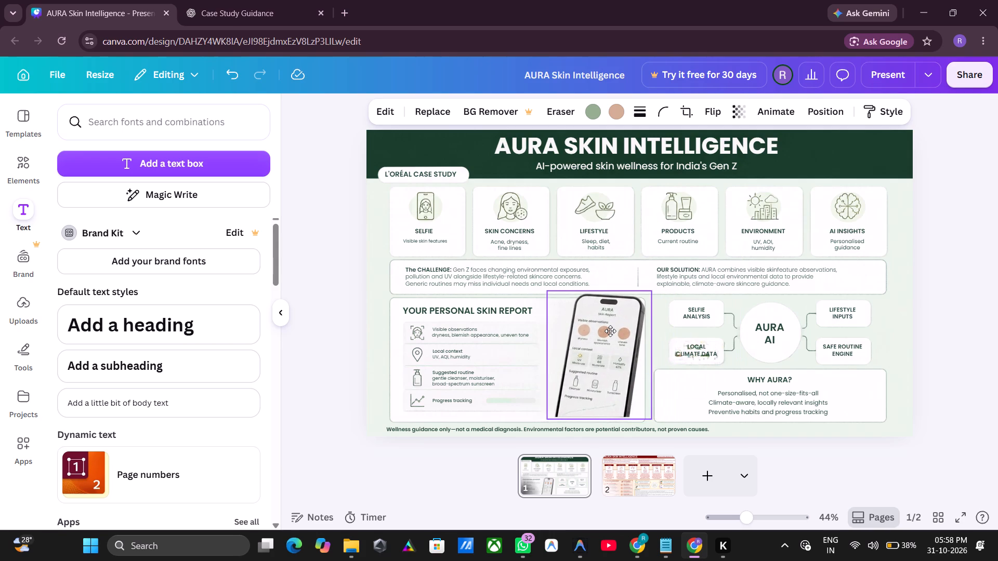
left_click_drag(610, 331, 617, 326)
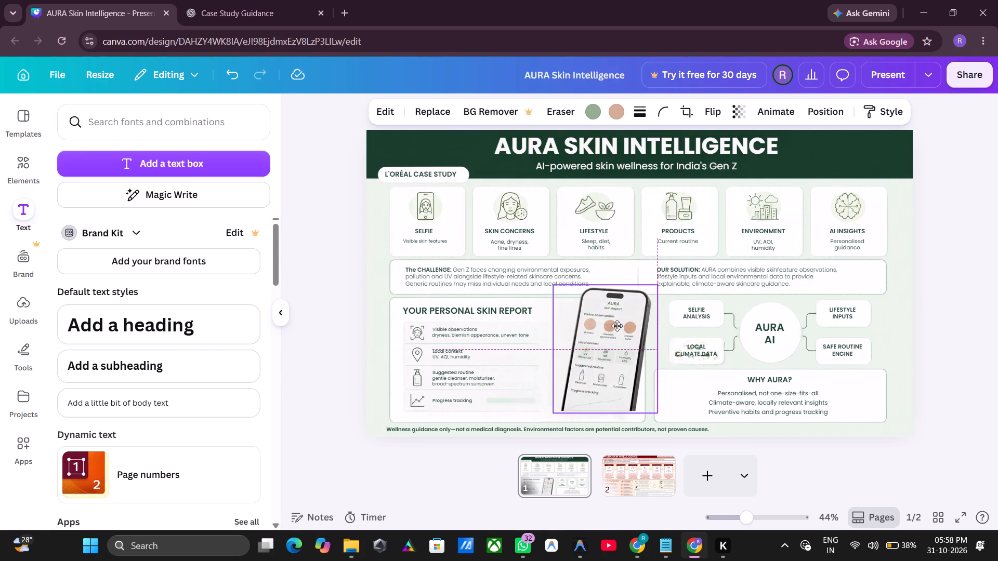
left_click_drag(617, 326, 618, 325)
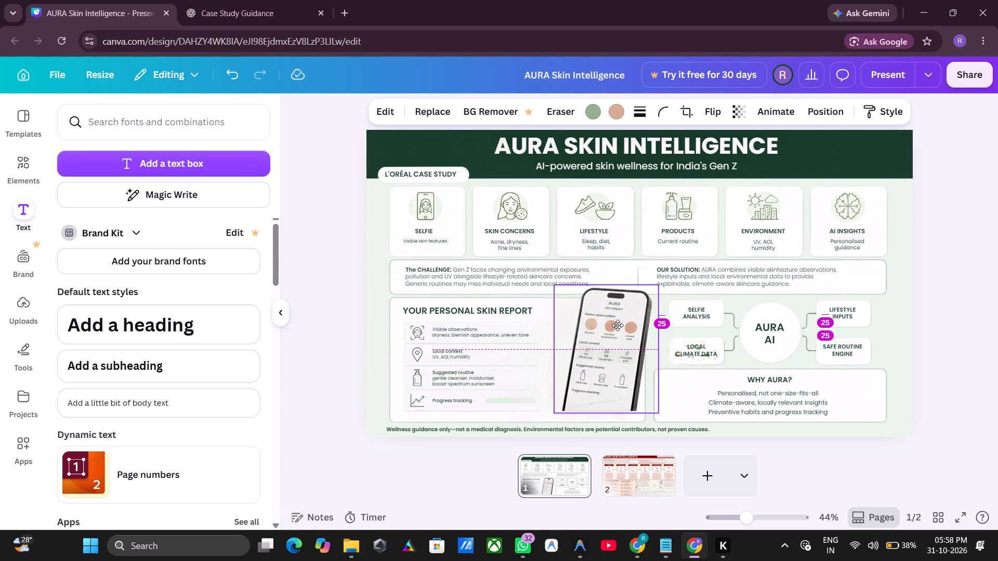
left_click_drag(618, 325, 598, 325)
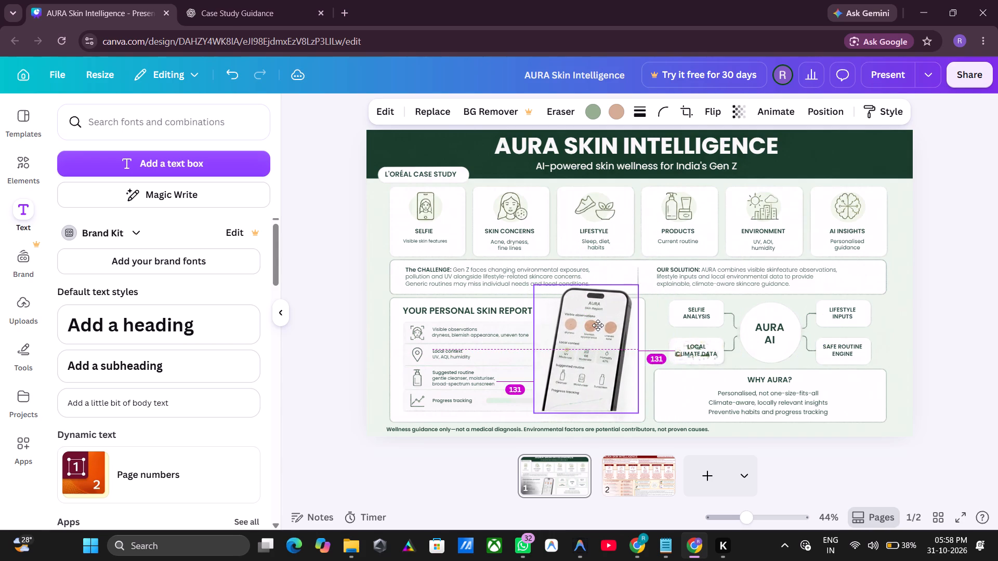
left_click_drag(598, 325, 598, 326)
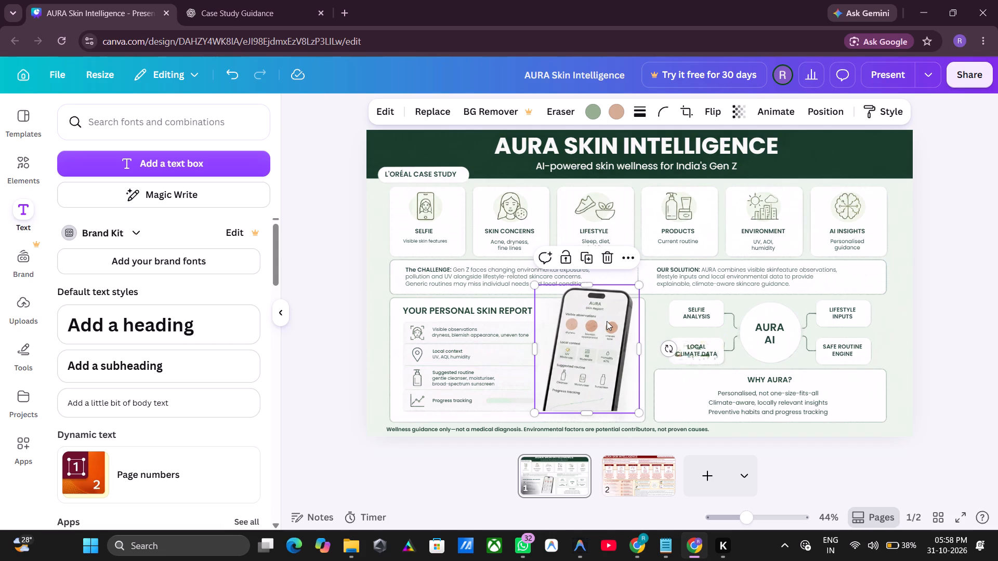
Copy the phone mockup from page 1 and add a blank page 3 after page 2.
left_click(607, 321)
key("ctrl+c")
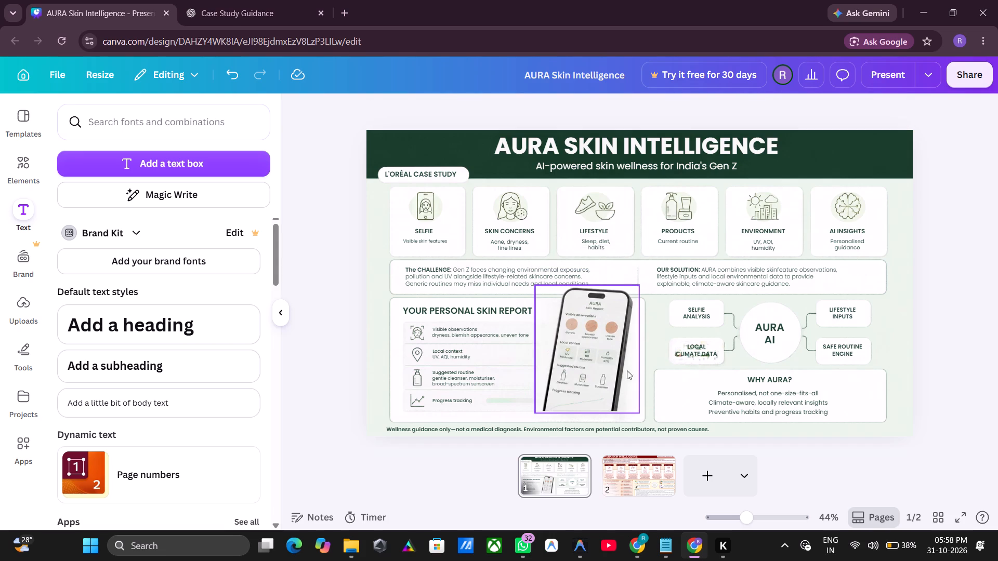
left_click(638, 474)
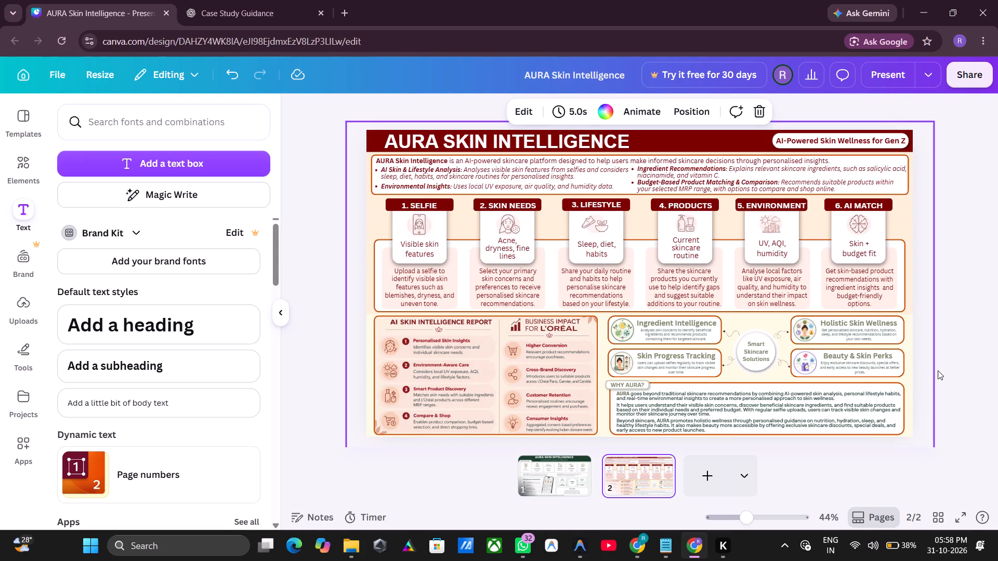
left_click(715, 480)
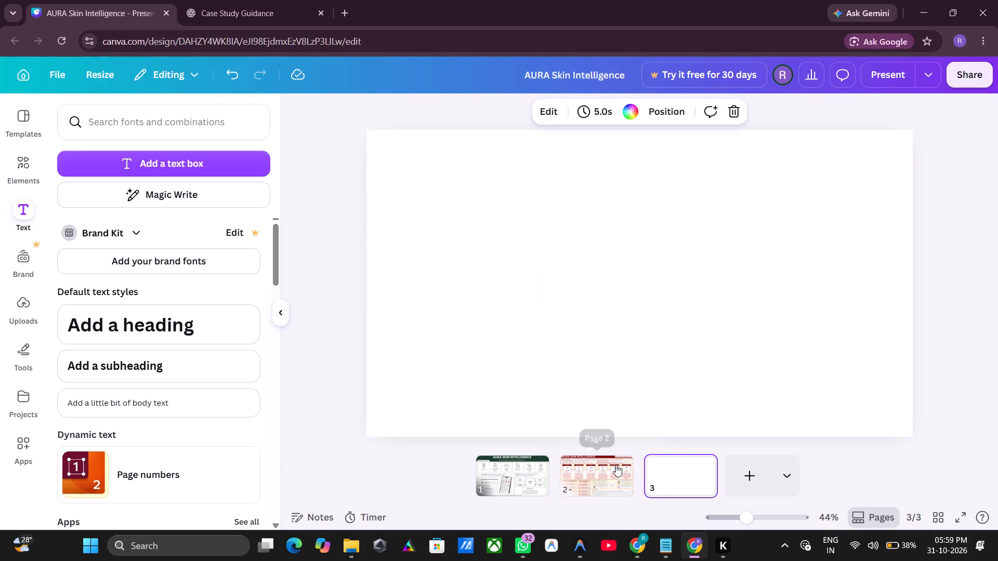
left_click(616, 465)
left_click(681, 464)
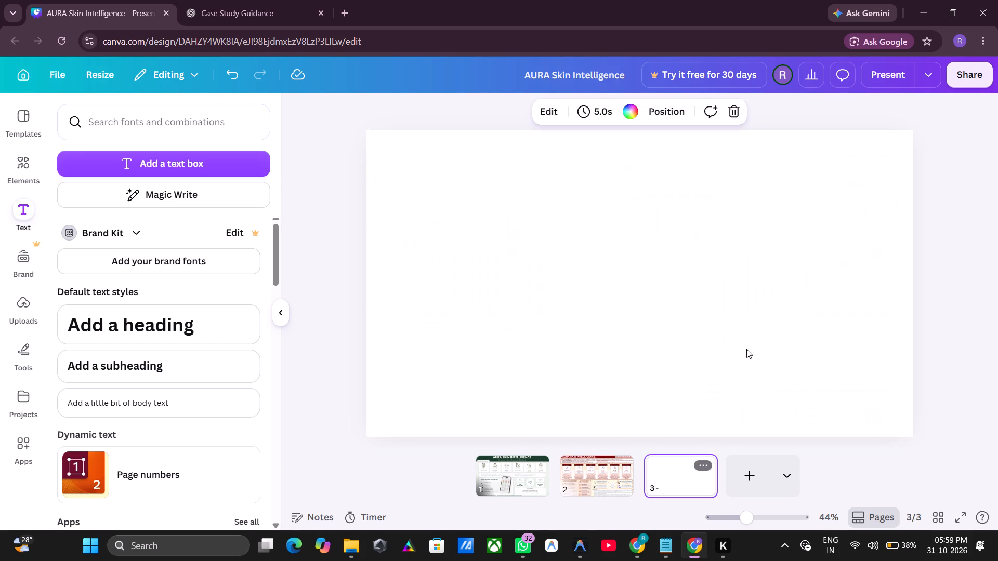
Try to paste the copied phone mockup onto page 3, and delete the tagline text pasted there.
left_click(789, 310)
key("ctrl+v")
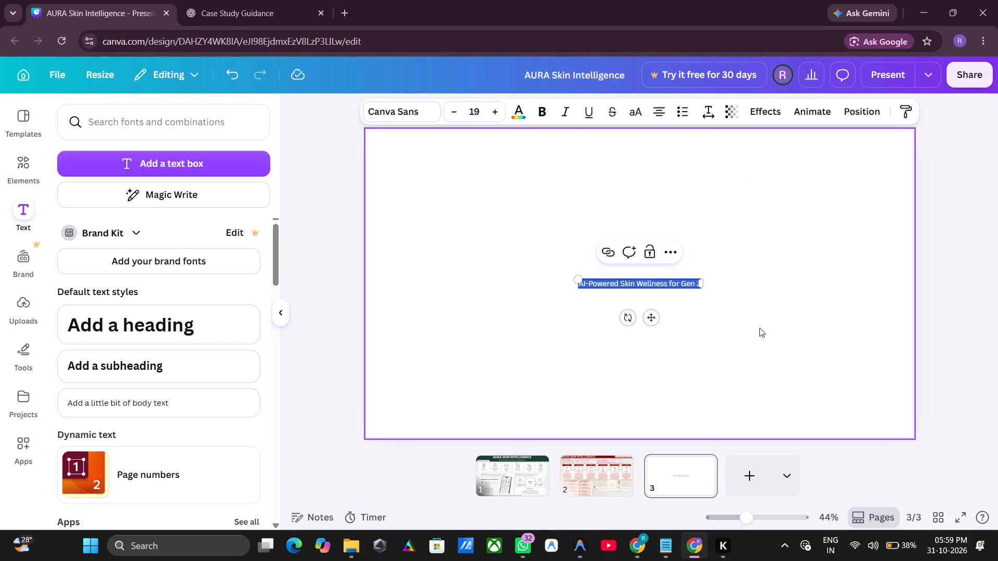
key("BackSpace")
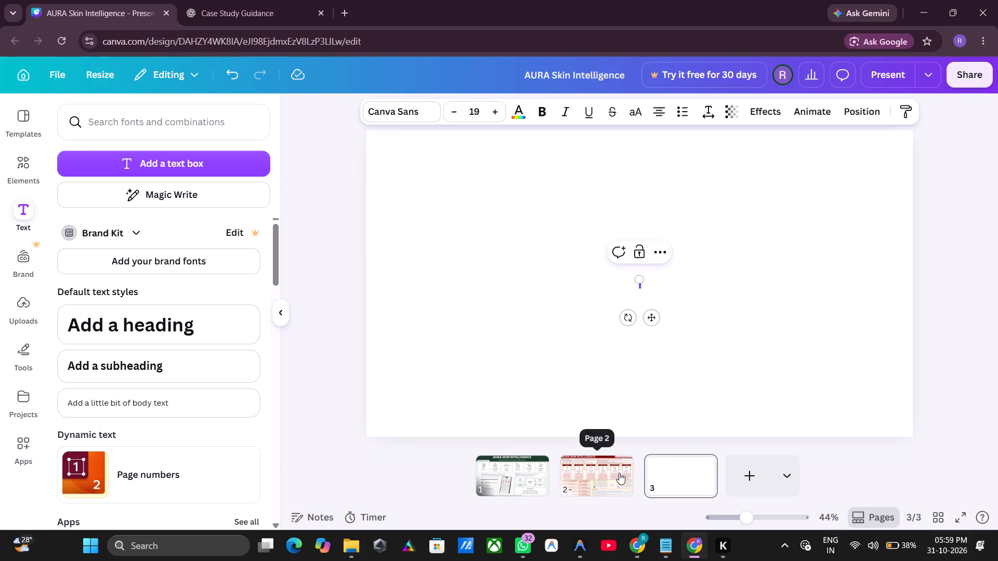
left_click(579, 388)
Copy the orange-outlined rounded box around the Why Aura text on page 2 onto page 3 and move it near the page centre.
left_click(609, 465)
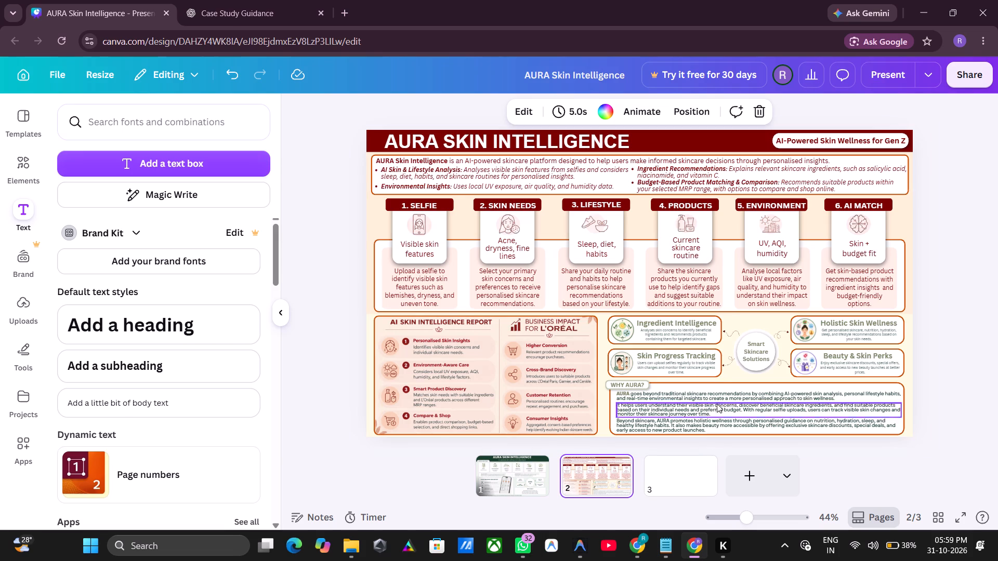
left_click(721, 387)
key("ctrl+c")
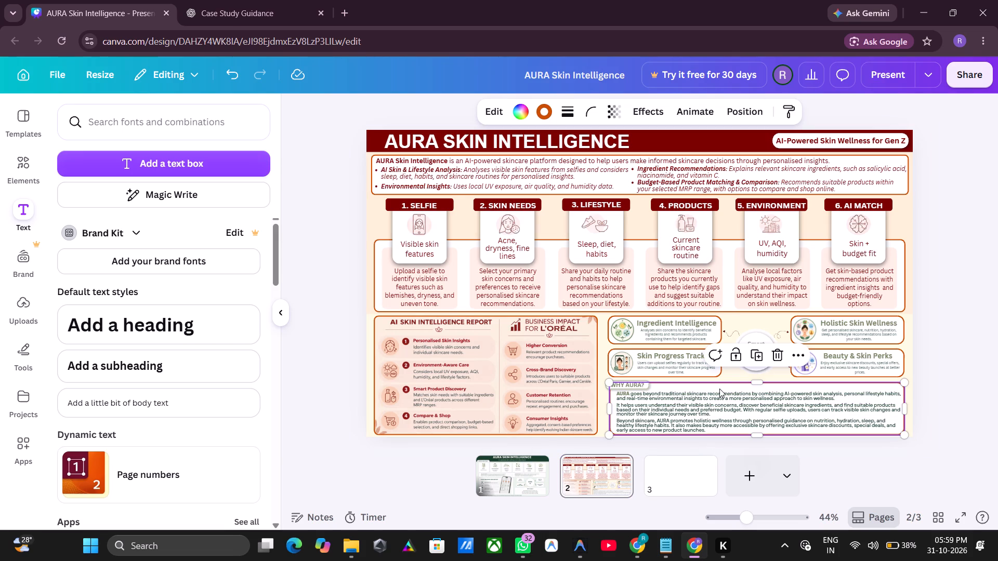
left_click(692, 476)
left_click(761, 311)
key("ctrl+v")
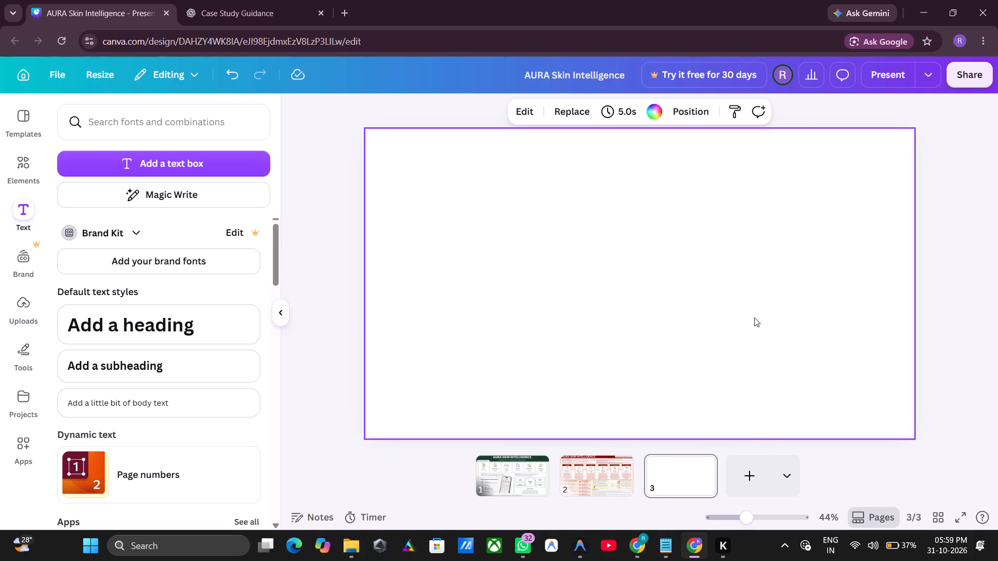
left_click_drag(753, 398, 660, 316)
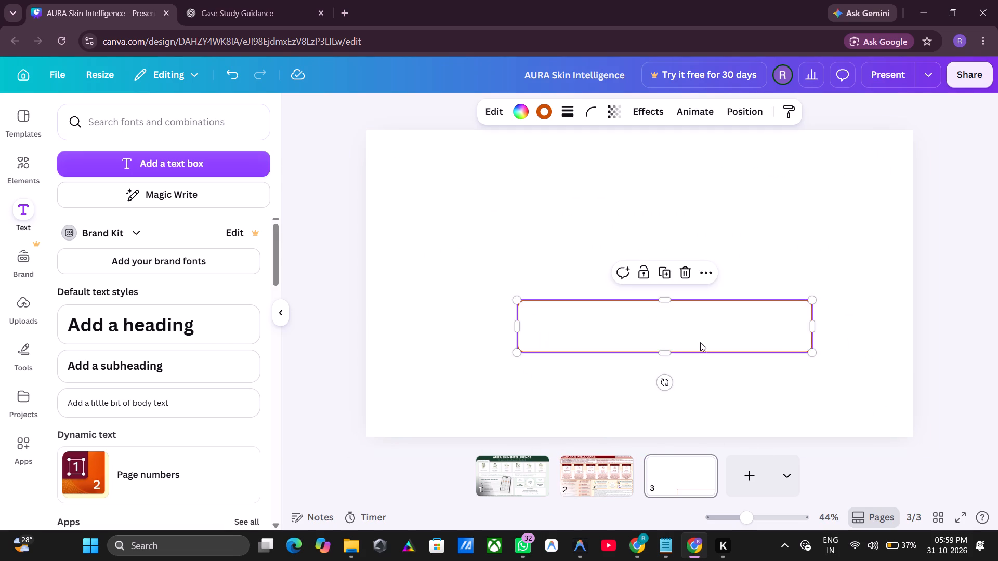
left_click(804, 379)
Copy the phone mockup from page 1 and paste it onto page 3 with the rounded box.
left_click(534, 475)
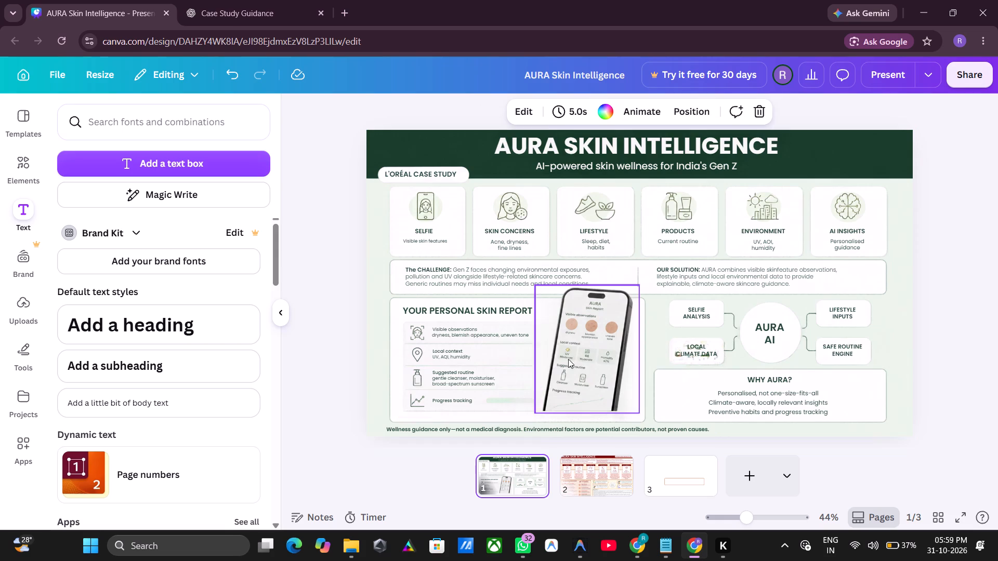
left_click(583, 358)
key("ctrl+c")
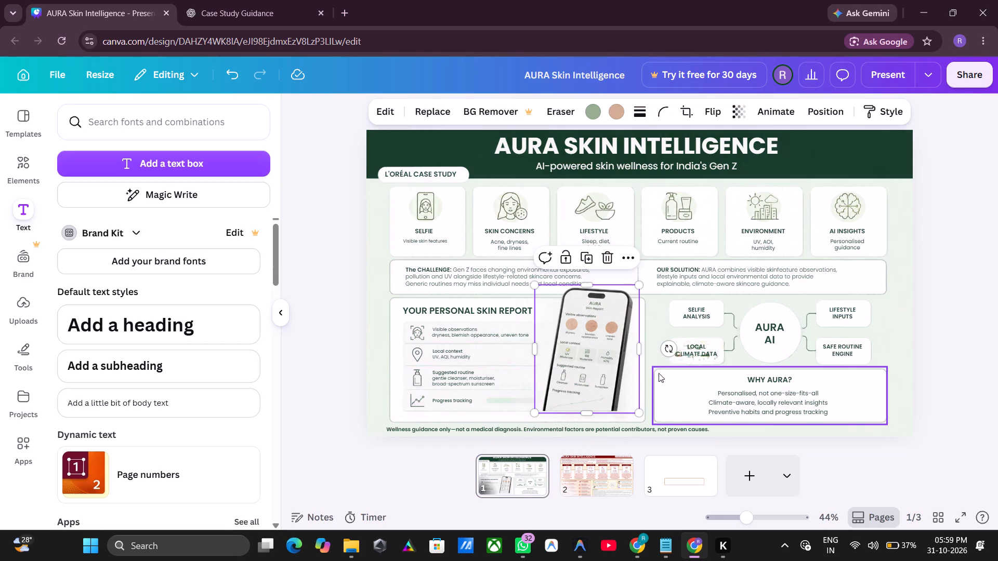
left_click(677, 453)
left_click(685, 474)
left_click(724, 360)
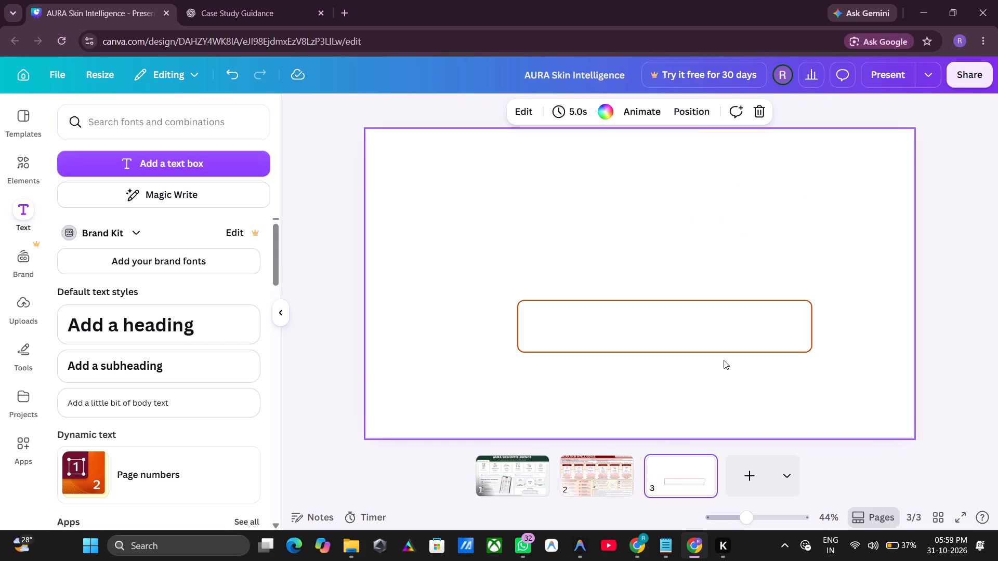
key("ctrl+v")
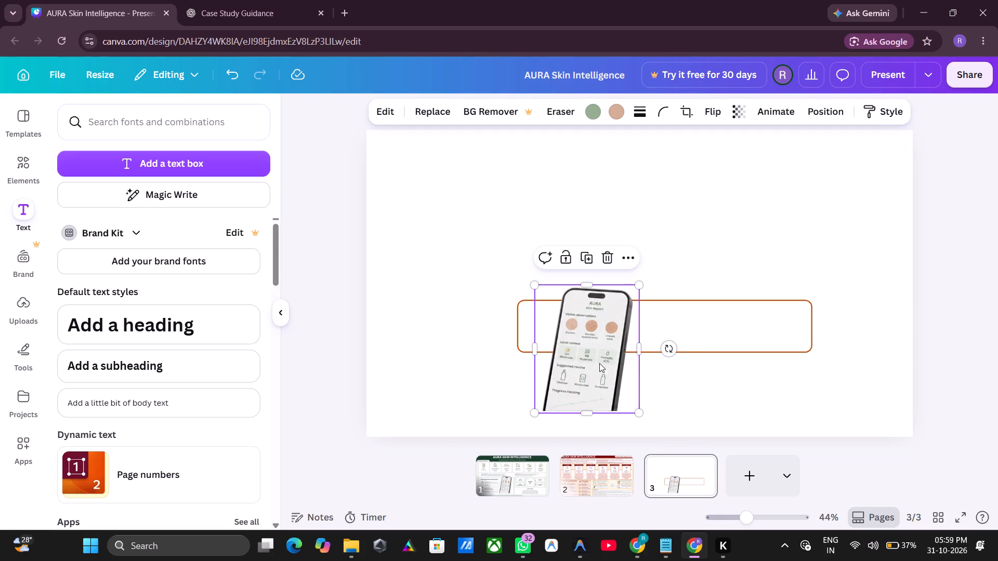
Shrink the page 3 phone mockup to the height of the rounded box and place it inside near the box's right end.
left_click_drag(592, 360, 739, 335)
left_click_drag(685, 261, 686, 268)
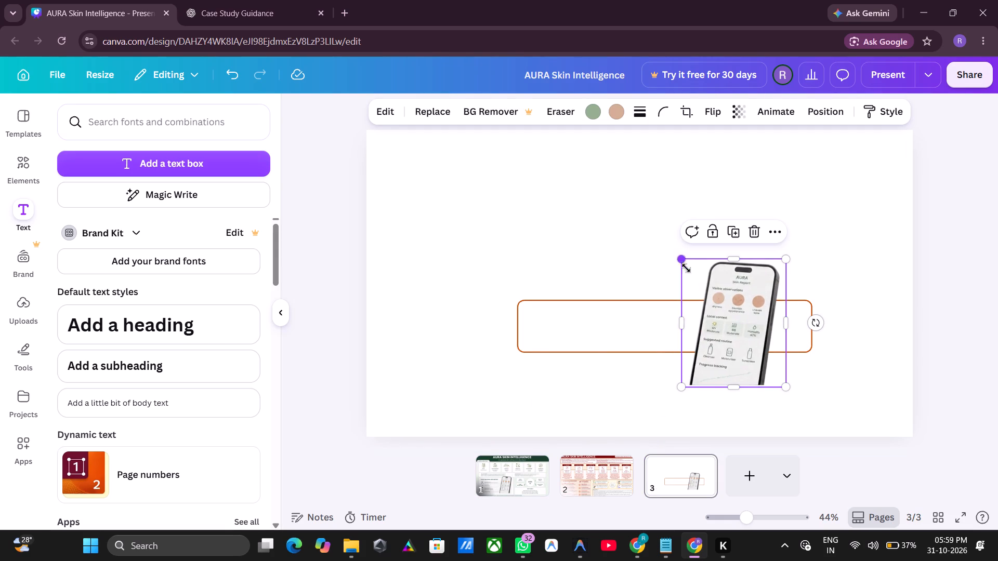
left_click_drag(686, 268, 719, 325)
left_click(865, 360)
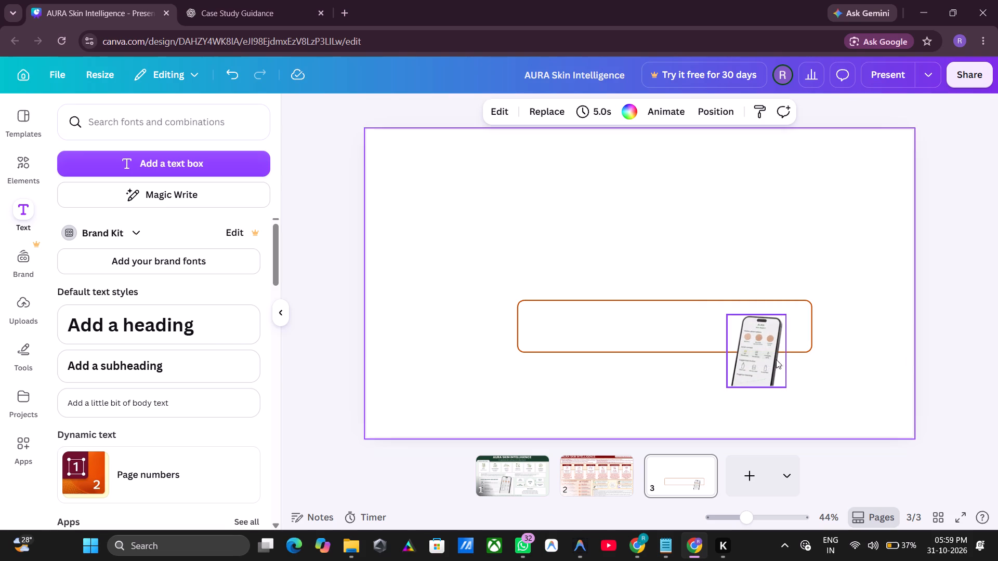
left_click_drag(769, 358, 779, 332)
left_click_drag(736, 290, 756, 318)
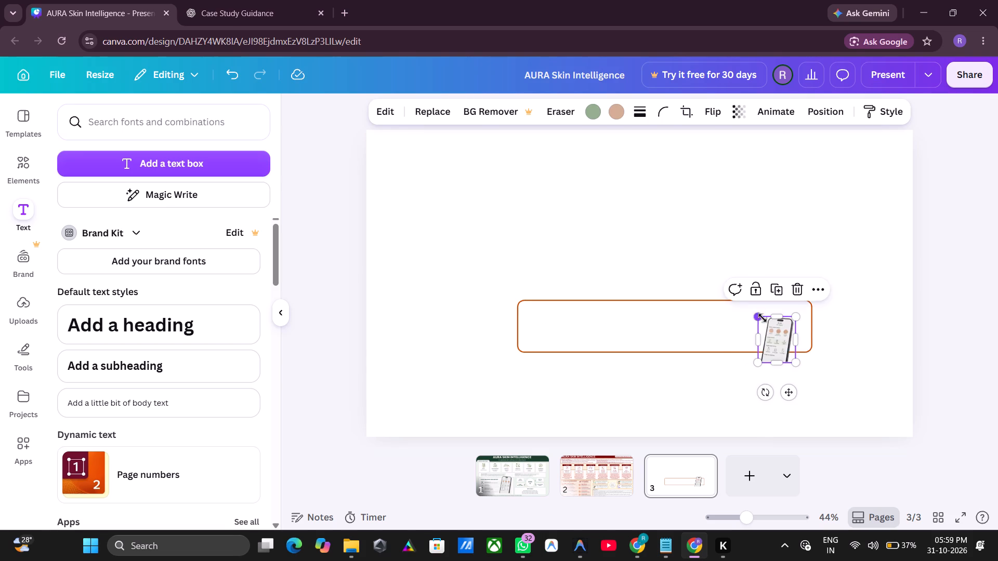
left_click(831, 334)
left_click_drag(777, 340, 780, 329)
left_click_drag(761, 306, 761, 305)
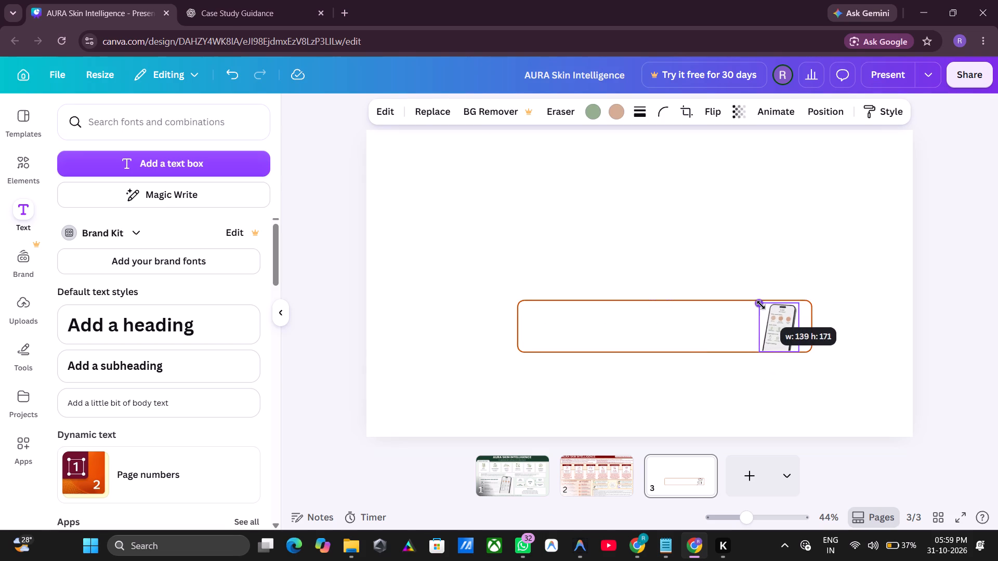
left_click_drag(761, 305, 757, 305)
left_click(875, 340)
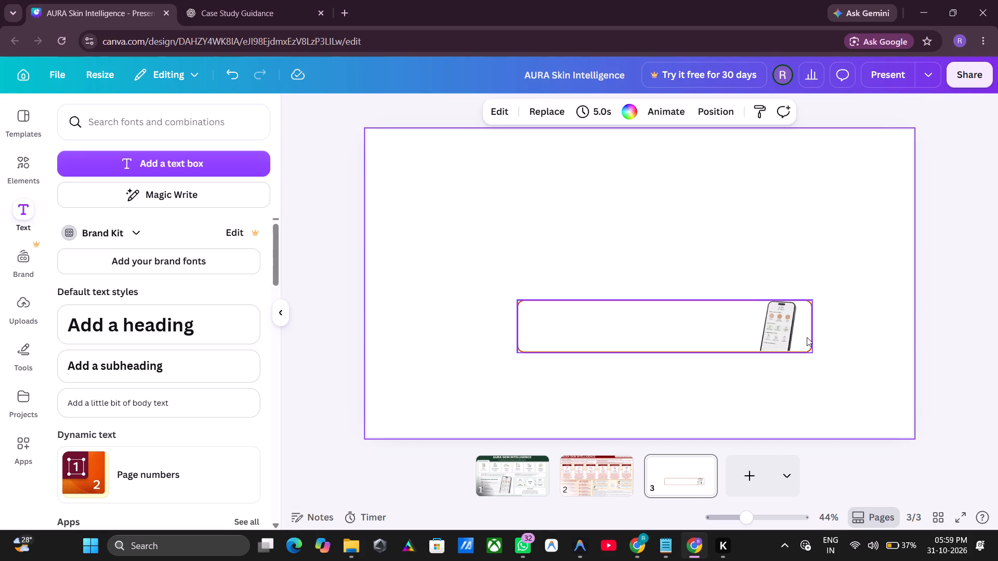
Nudge the phone mockup vertically to centre it within the height of the rounded box.
left_click(786, 333)
key("Down")
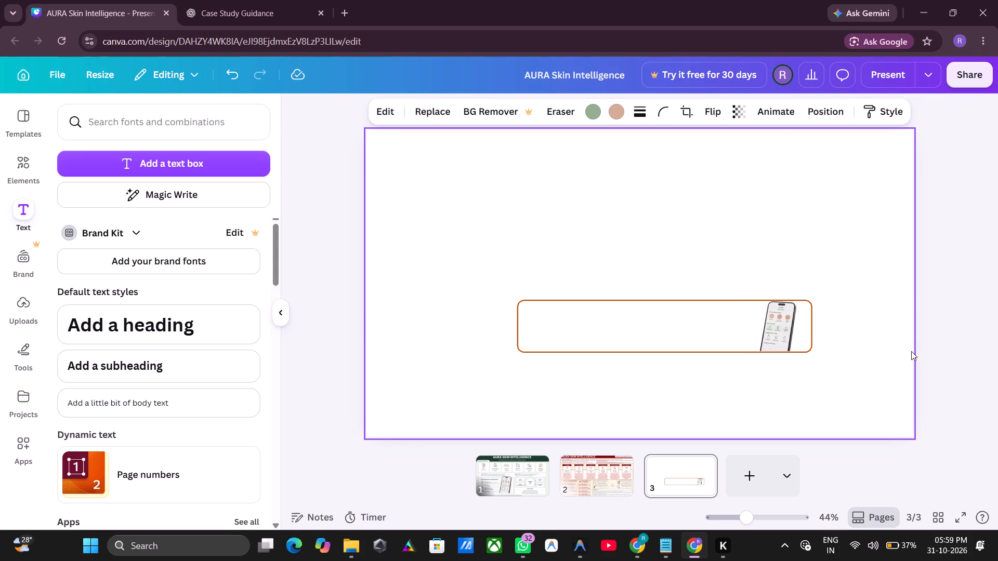
key("Up")
key("Down")
key("Down")
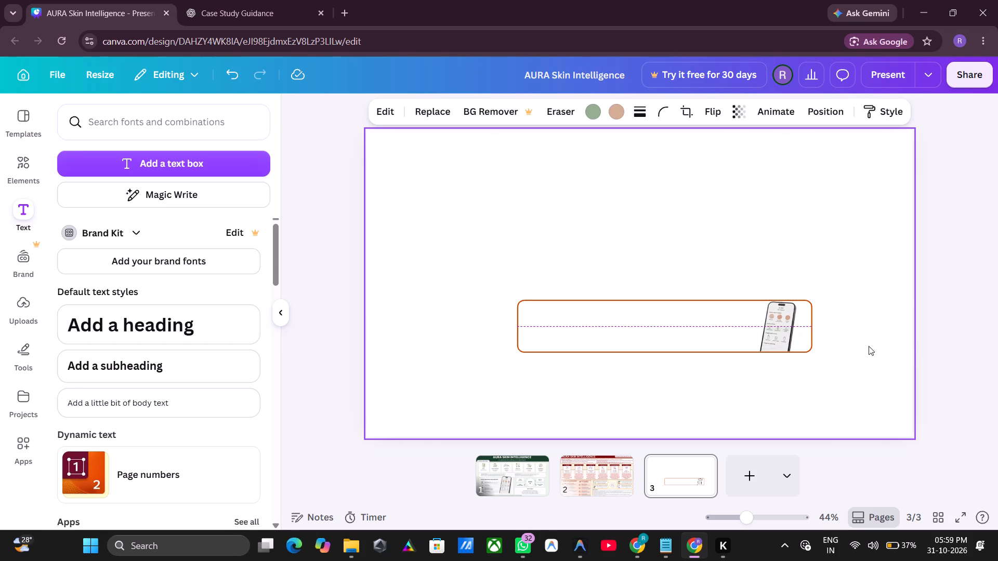
key("Down")
left_click(869, 344)
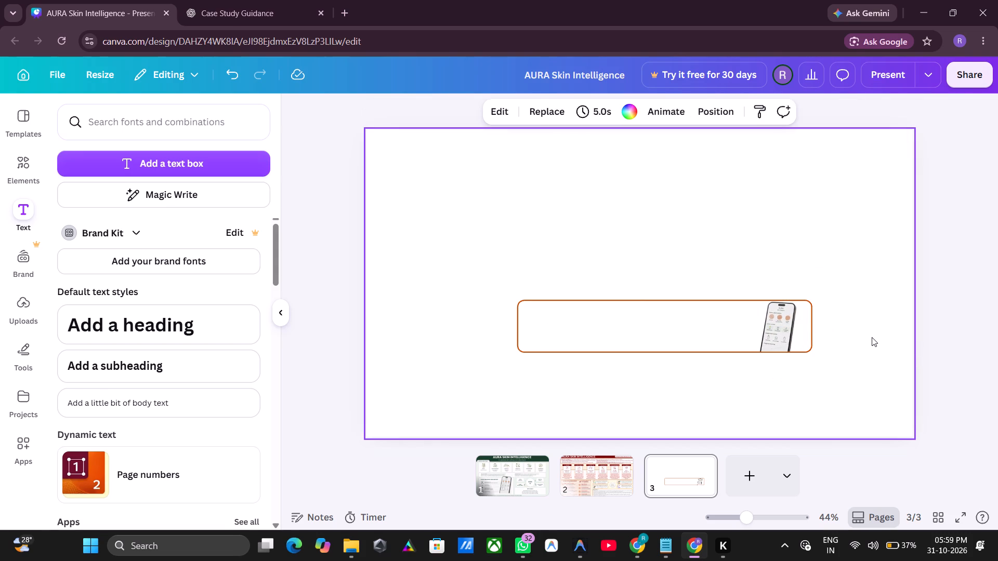
Nudge the phone mockup in small increments to the right edge of the rounded box on page 3.
left_click(771, 324)
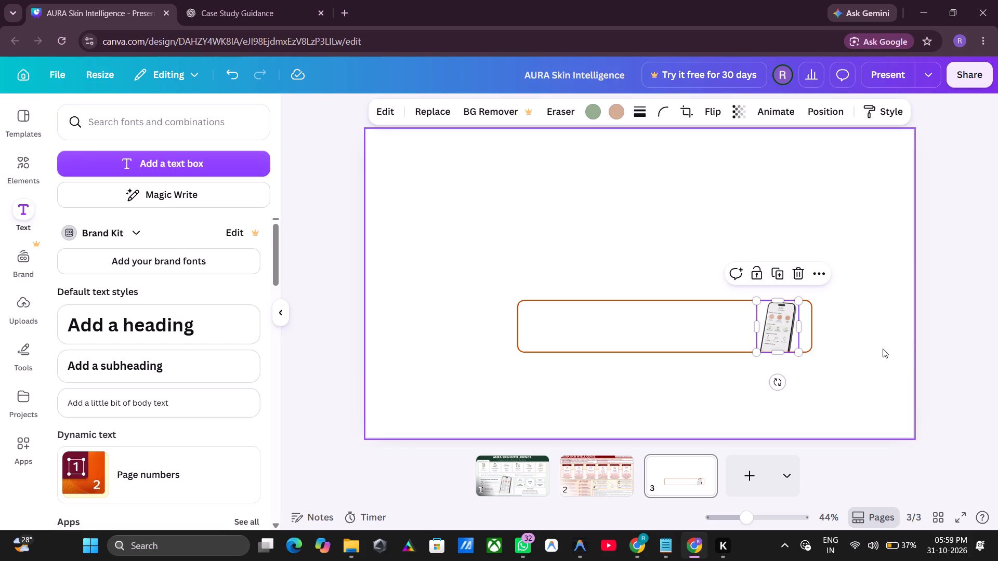
key("Right")
key("Right")
key("Right")
key("Right")
key("Right")
key("Right")
key("Right")
key("Right")
key("Right")
key("Right")
key("Right")
key("Right")
key("Right")
key("Right")
key("Right")
key("Right")
key("Right")
key("Right")
key("Right")
key("Right")
key("Right")
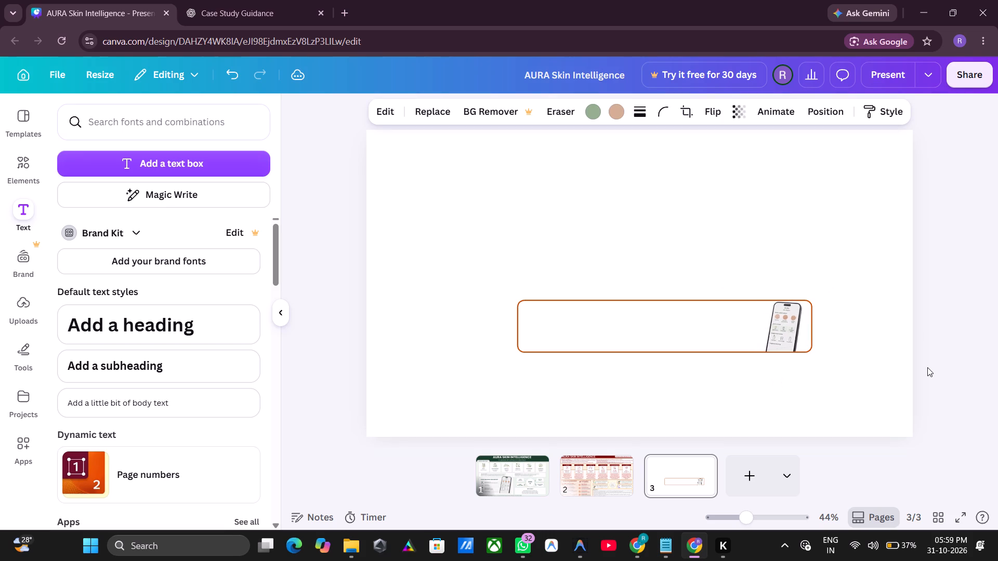
key("Right")
key("Right")
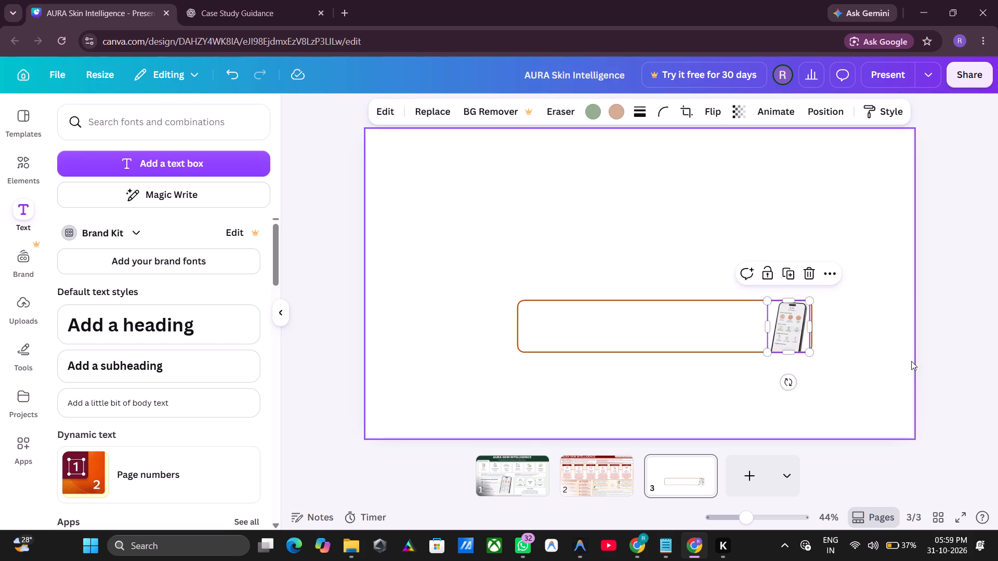
Nudge the phone mockup one increment to the left inside the rounded box on page 3.
key("Left")
left_click(880, 322)
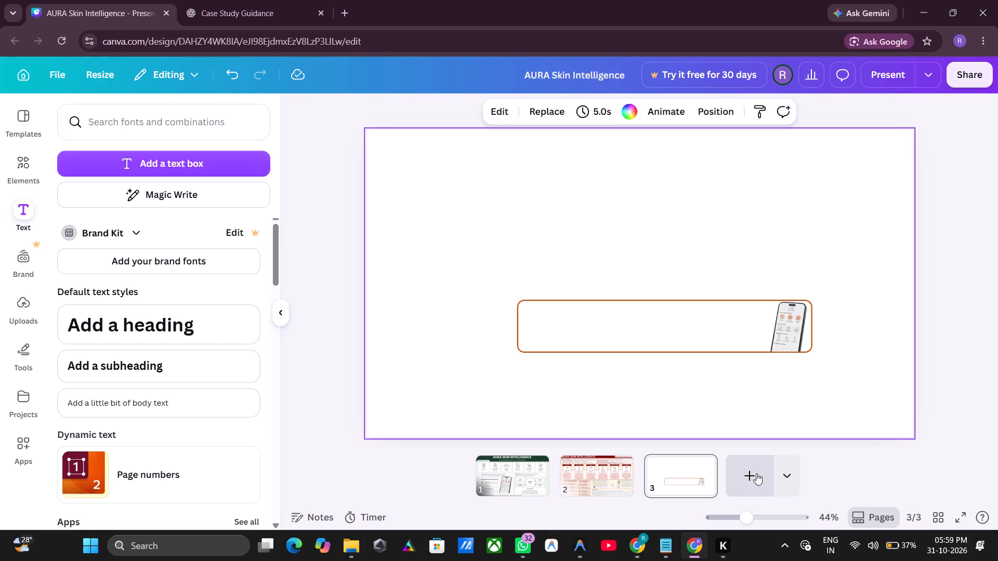
left_click(613, 476)
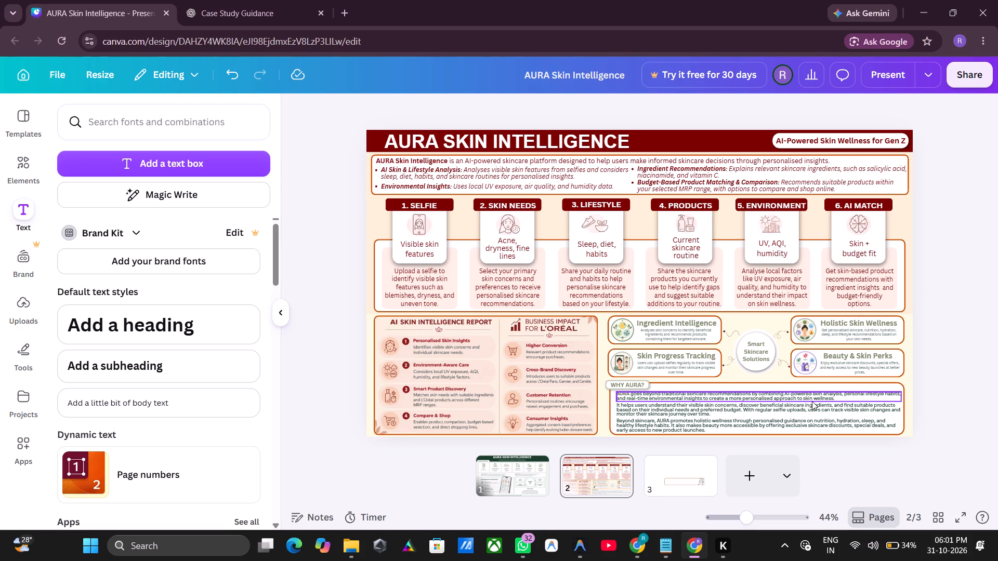
left_click(952, 392)
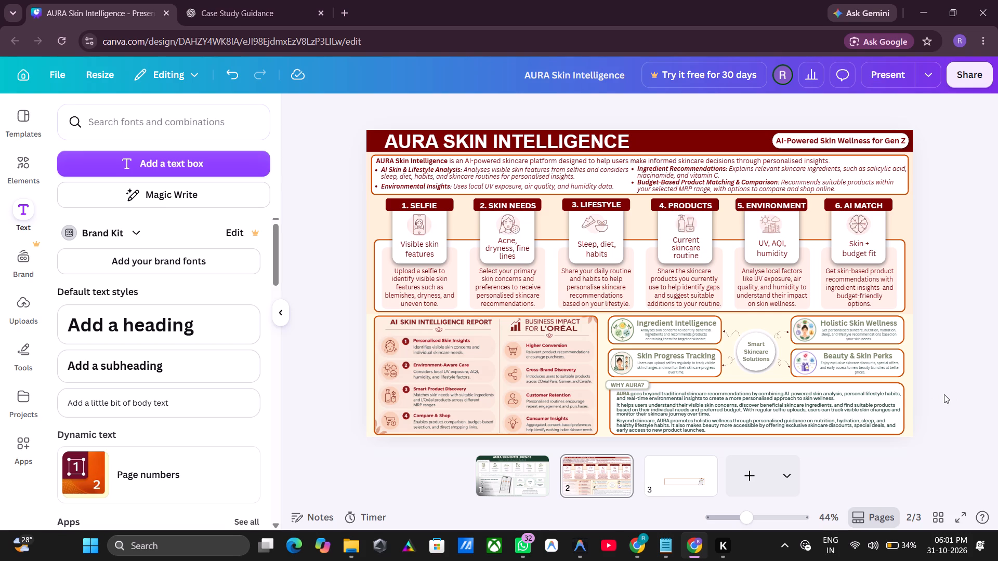
left_click(941, 394)
left_click(644, 553)
left_click(602, 439)
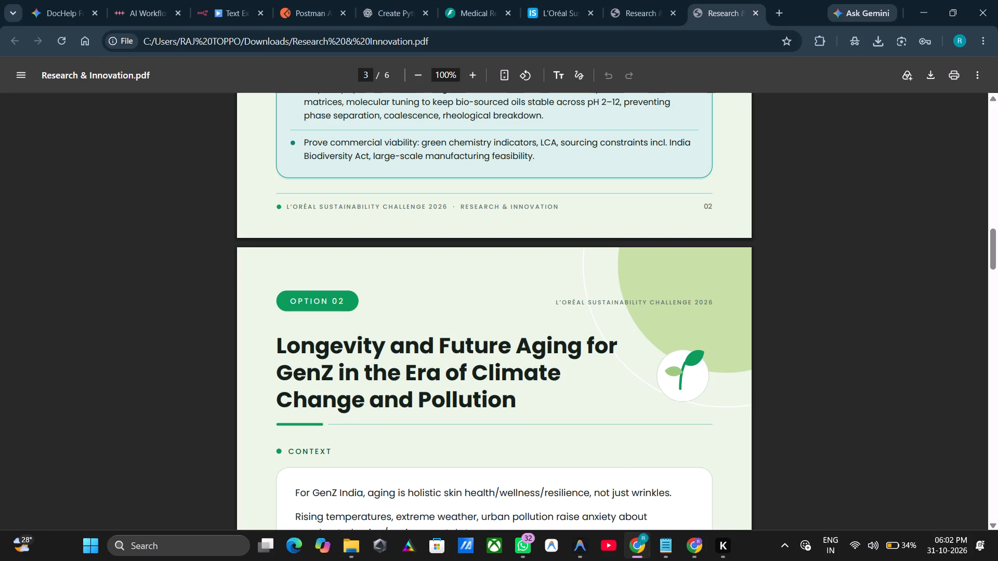
left_click(694, 545)
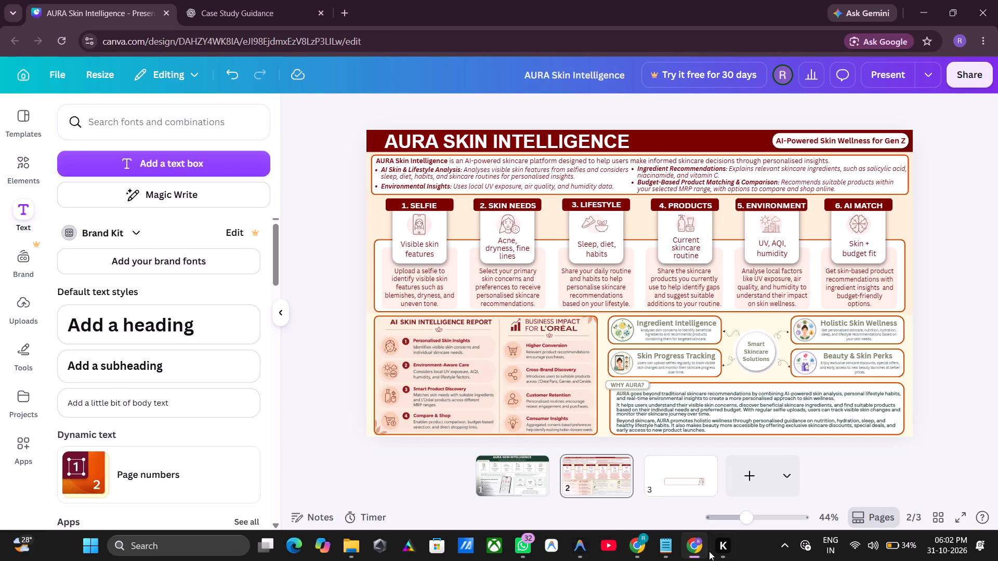
left_click(644, 546)
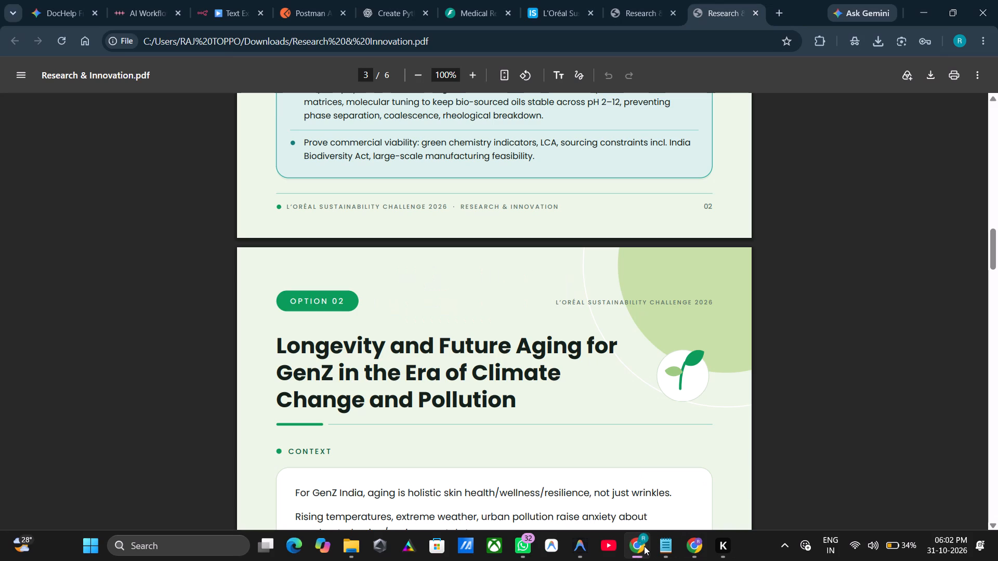
left_click(698, 546)
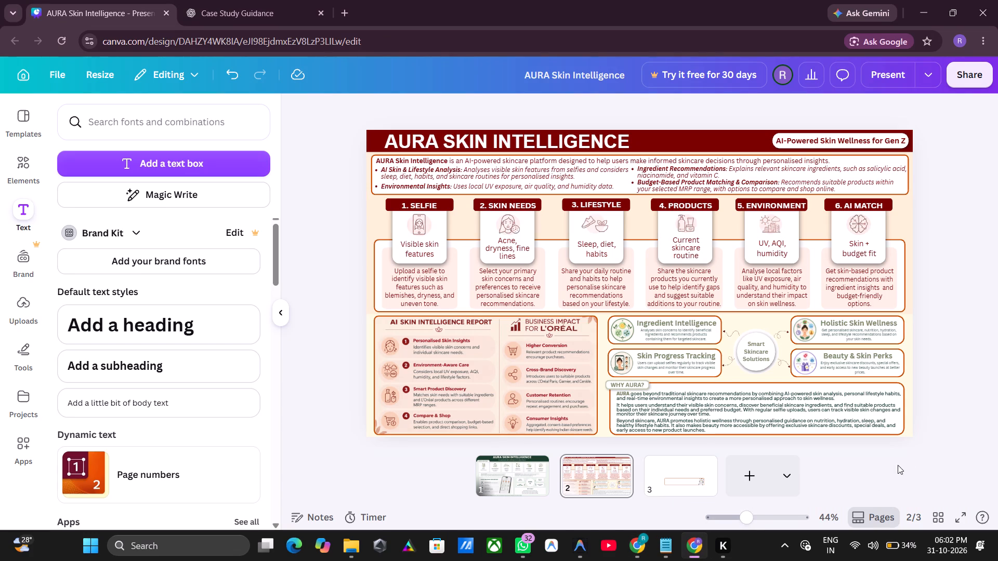
Examine up close how the phone mockup fits inside the rounded box on page 3.
left_click(684, 497)
left_click(695, 486)
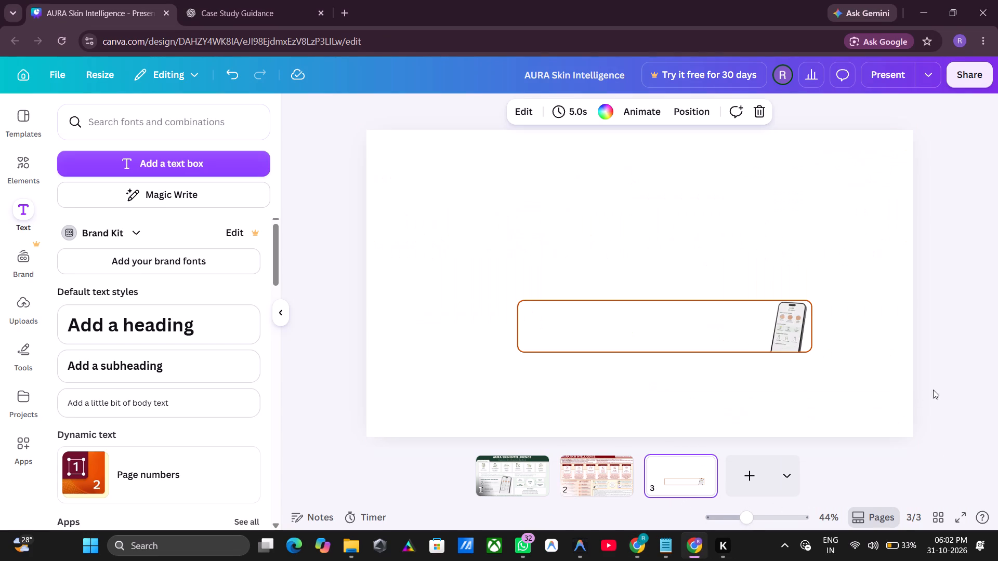
left_click(934, 390)
scroll(873, 382, "up", 5, "ctrl")
middle_click_drag(654, 387, 897, 428)
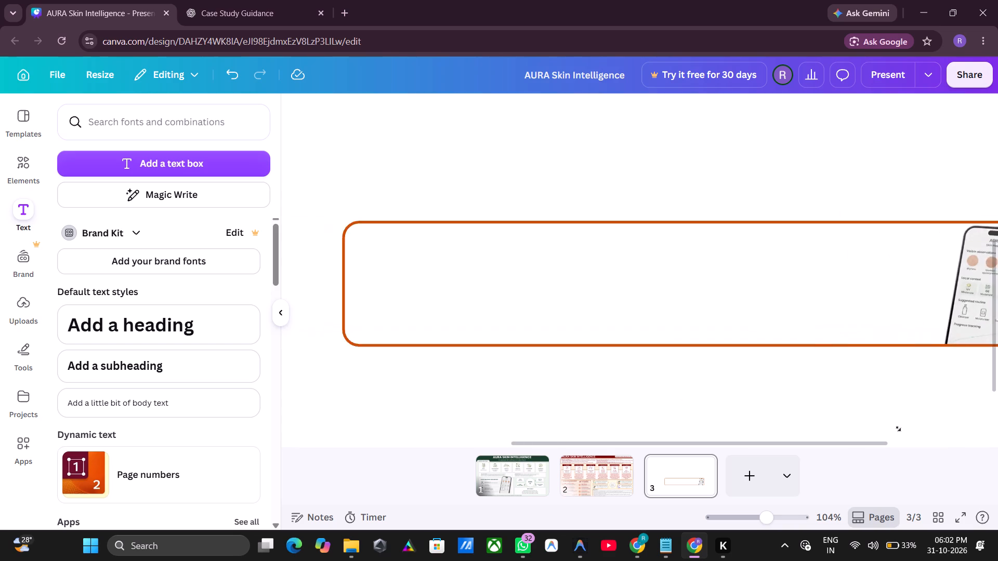
middle_click_drag(897, 428, 875, 400)
middle_click_drag(638, 394, 743, 391)
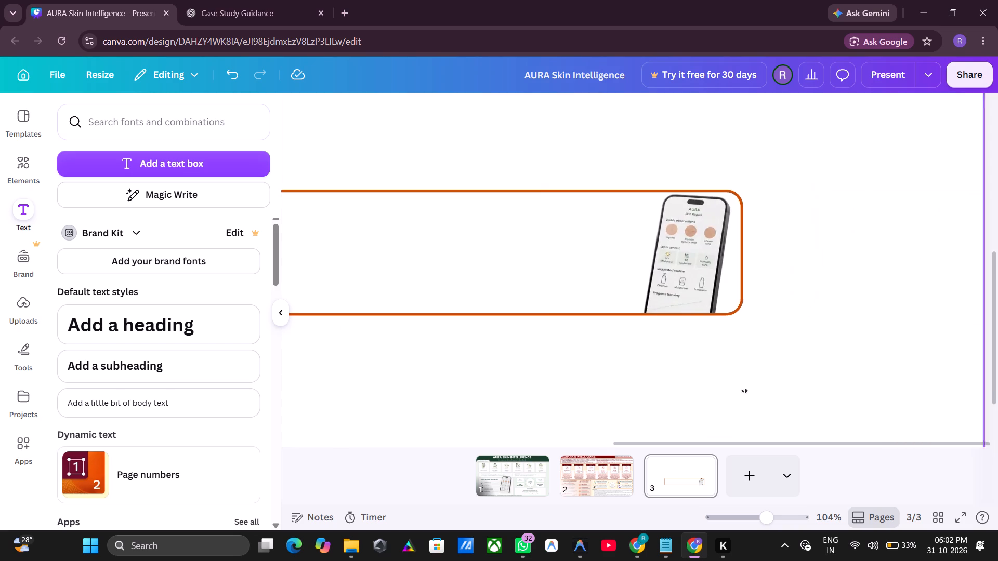
middle_click_drag(743, 391, 808, 389)
scroll(668, 370, "down", 2, "ctrl")
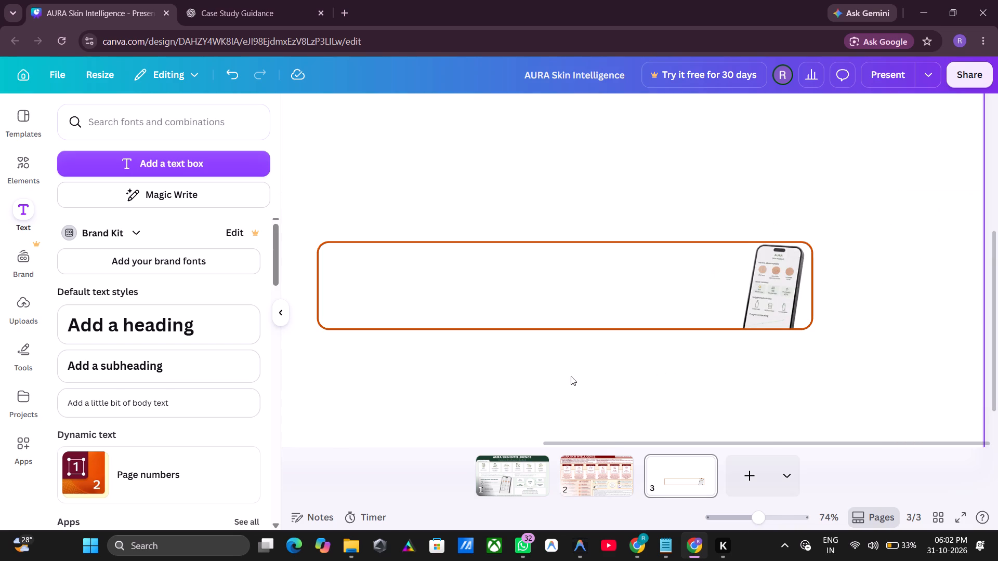
middle_click_drag(571, 376, 659, 354)
left_click_drag(552, 439, 497, 439)
left_click(595, 381)
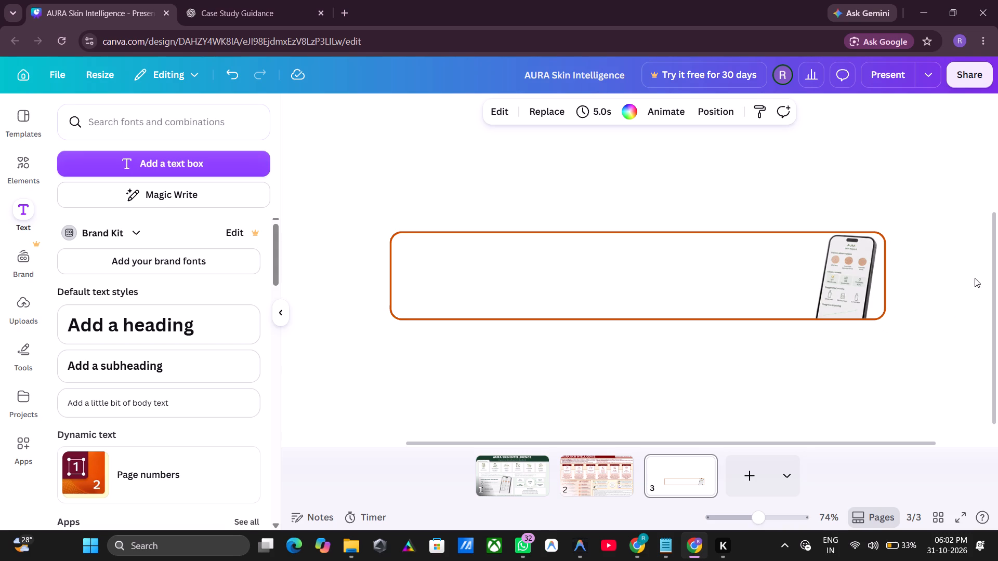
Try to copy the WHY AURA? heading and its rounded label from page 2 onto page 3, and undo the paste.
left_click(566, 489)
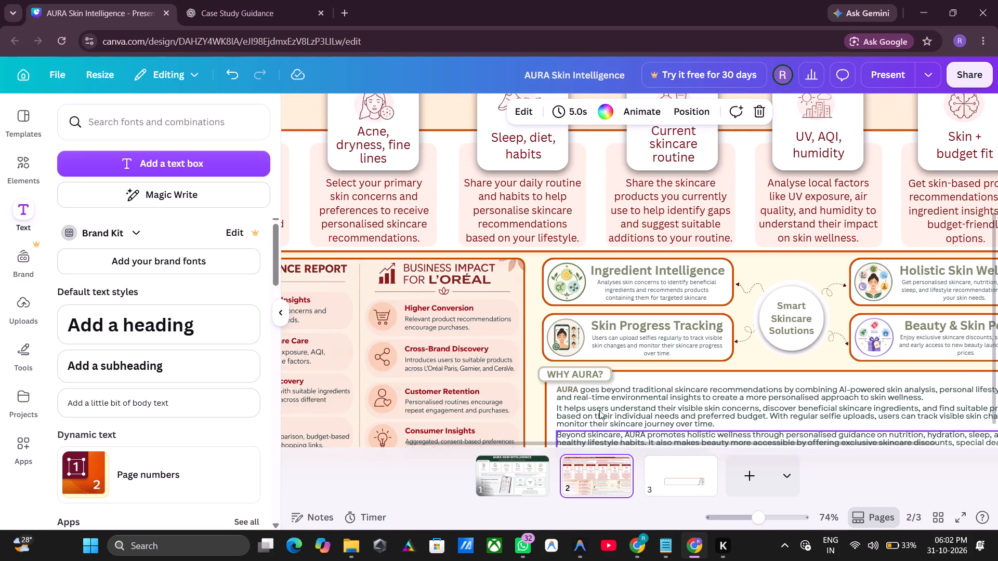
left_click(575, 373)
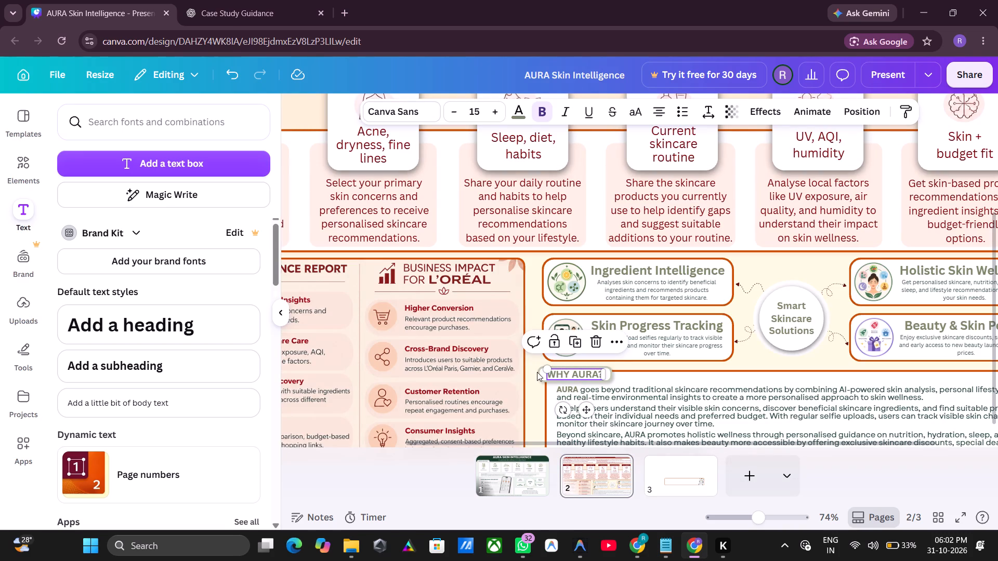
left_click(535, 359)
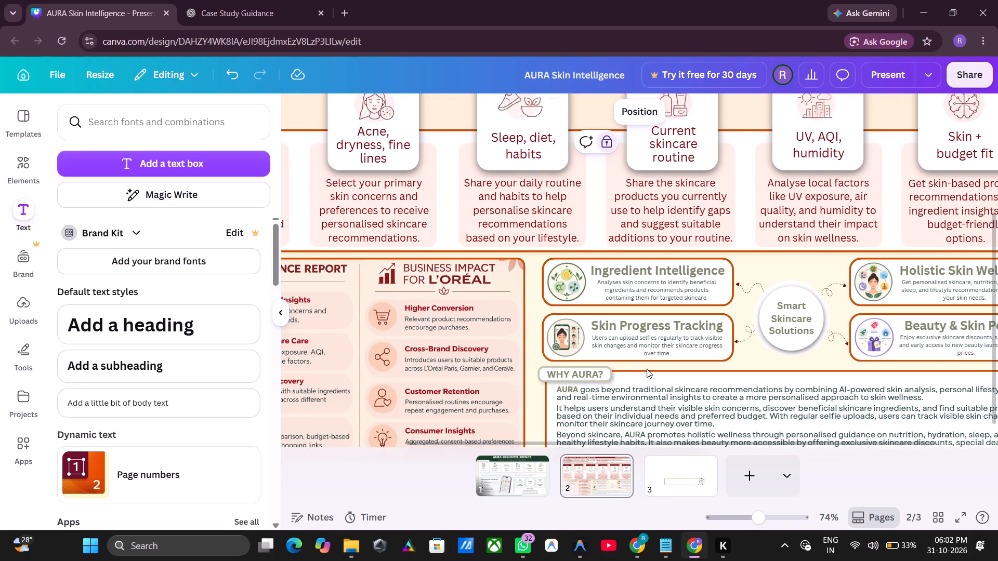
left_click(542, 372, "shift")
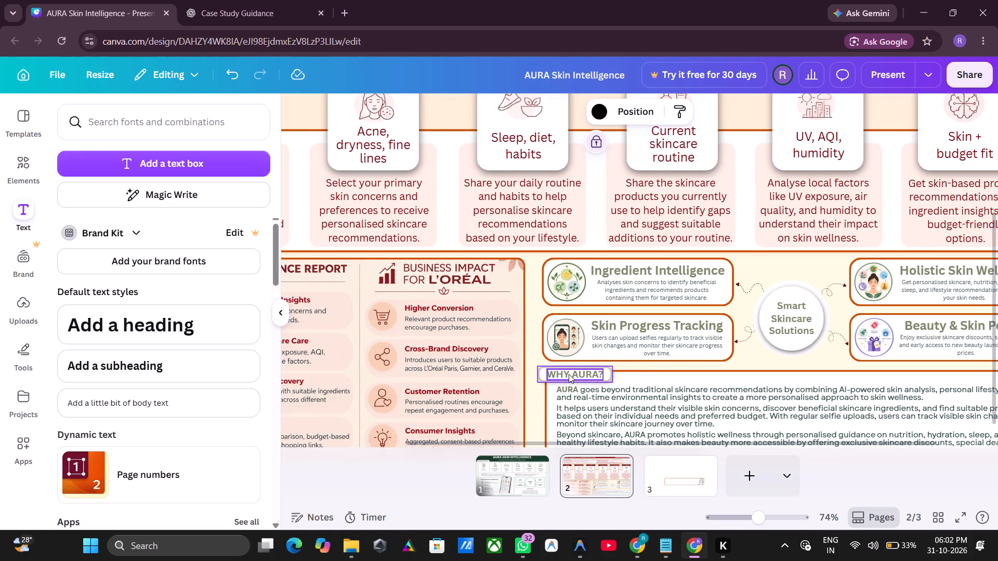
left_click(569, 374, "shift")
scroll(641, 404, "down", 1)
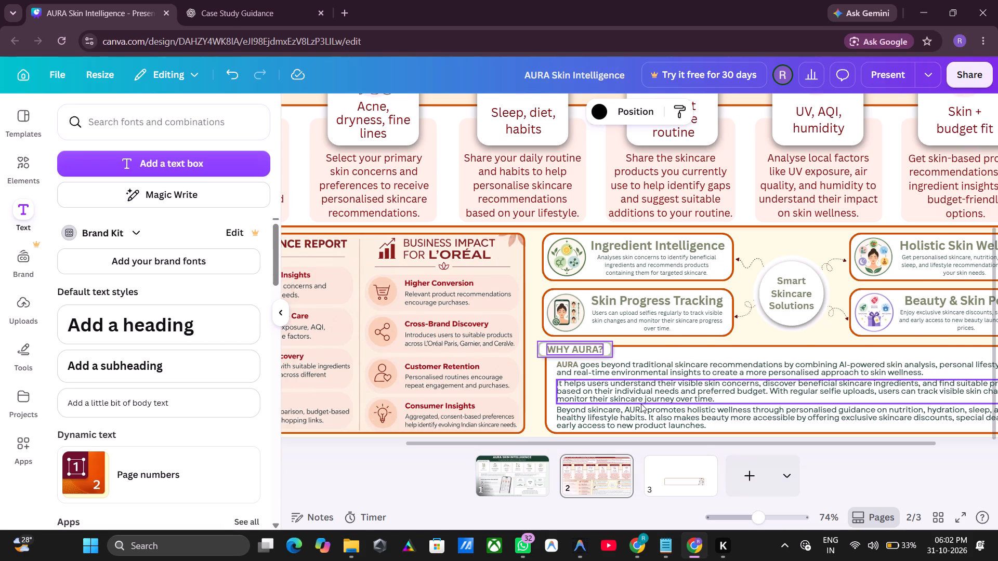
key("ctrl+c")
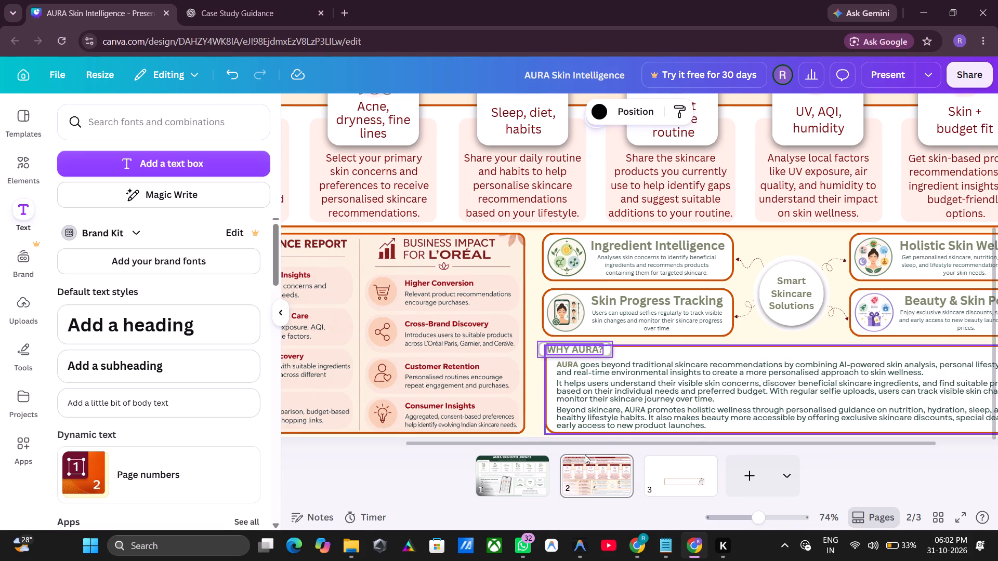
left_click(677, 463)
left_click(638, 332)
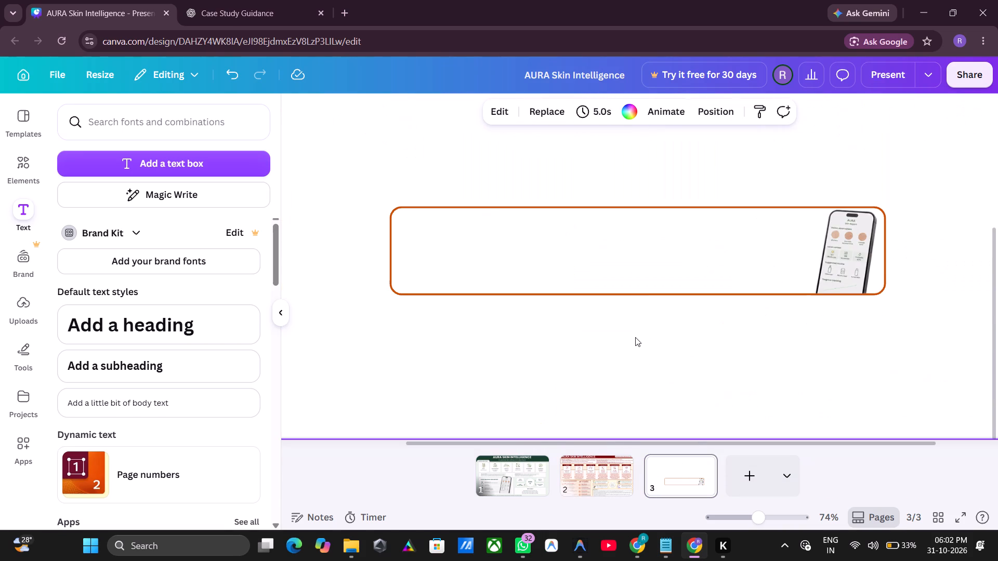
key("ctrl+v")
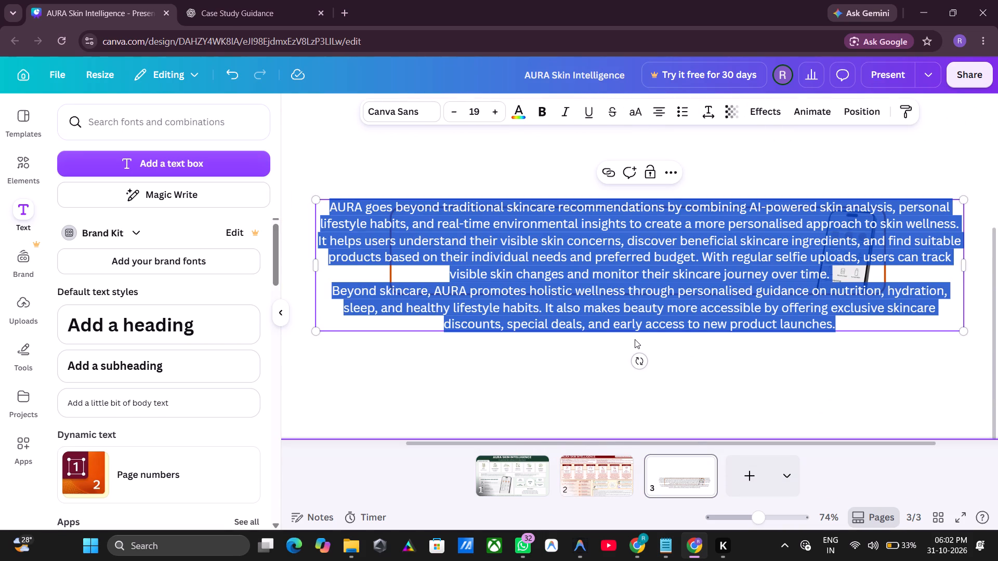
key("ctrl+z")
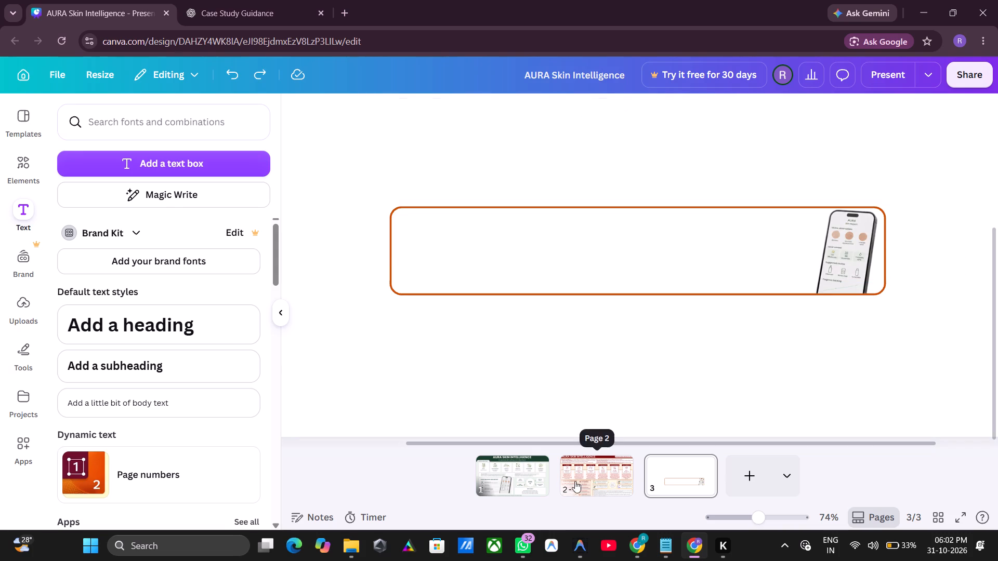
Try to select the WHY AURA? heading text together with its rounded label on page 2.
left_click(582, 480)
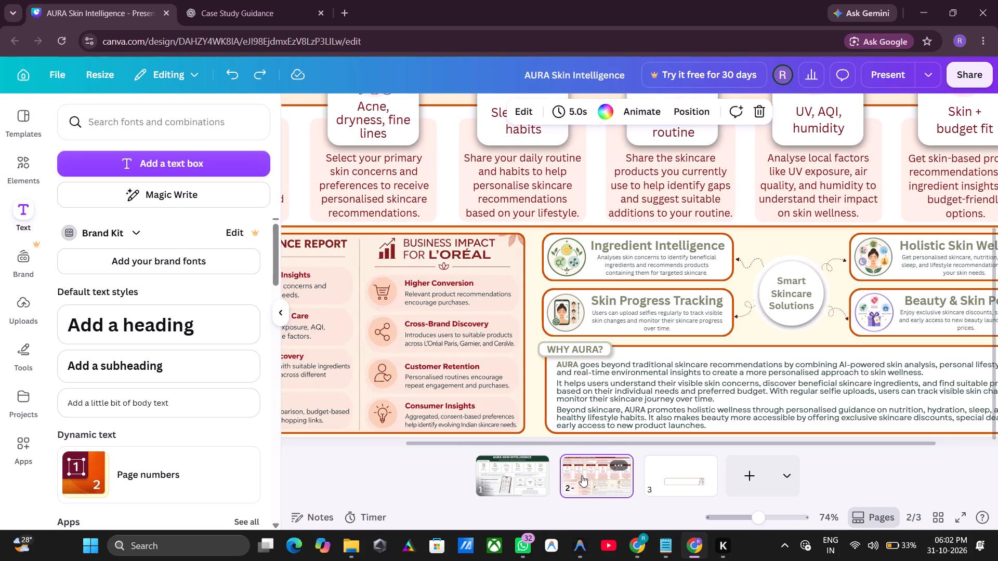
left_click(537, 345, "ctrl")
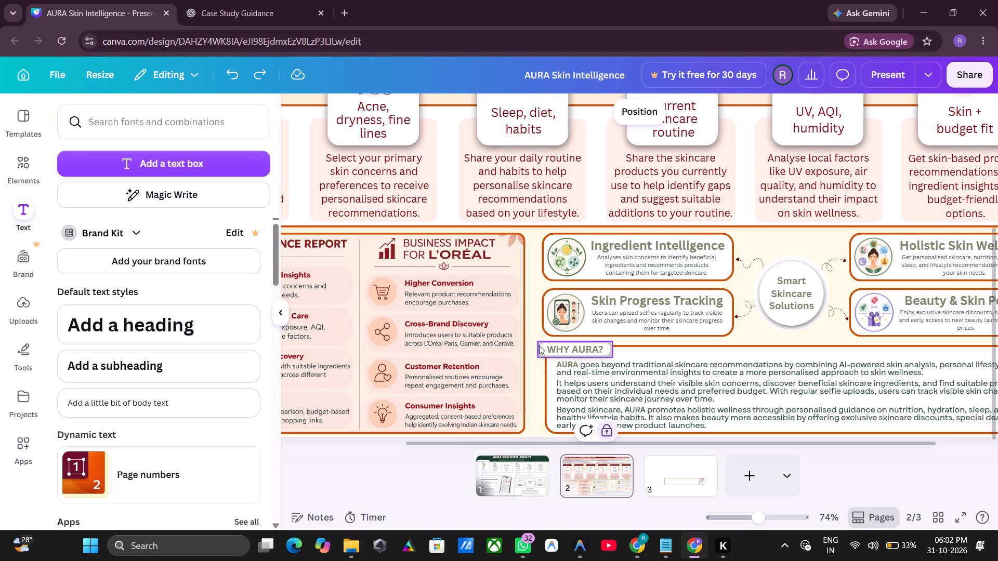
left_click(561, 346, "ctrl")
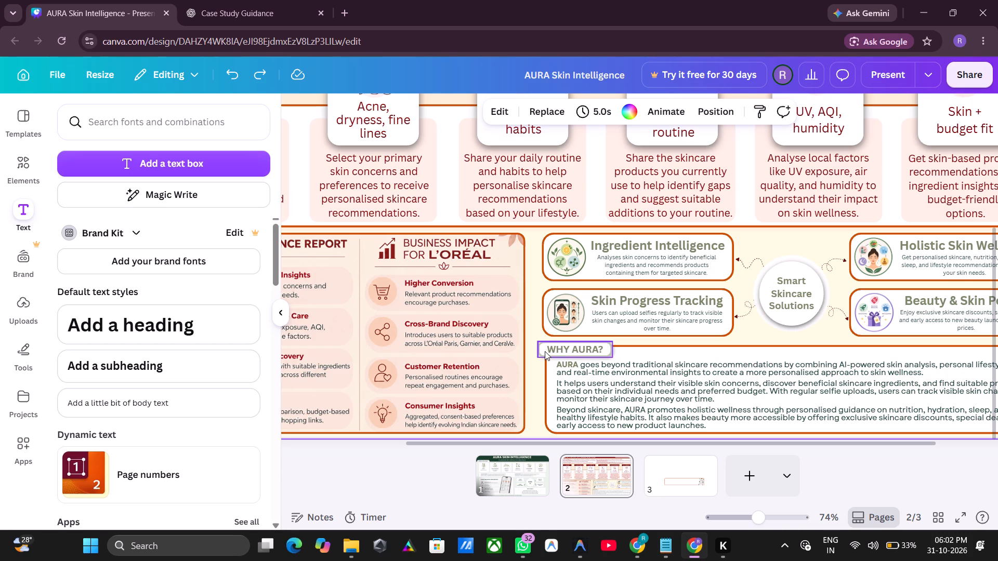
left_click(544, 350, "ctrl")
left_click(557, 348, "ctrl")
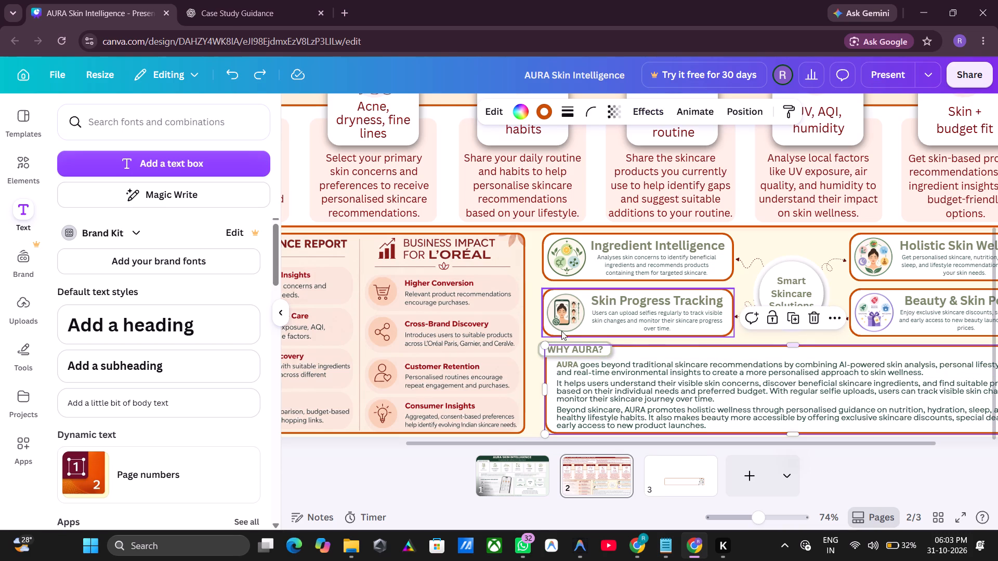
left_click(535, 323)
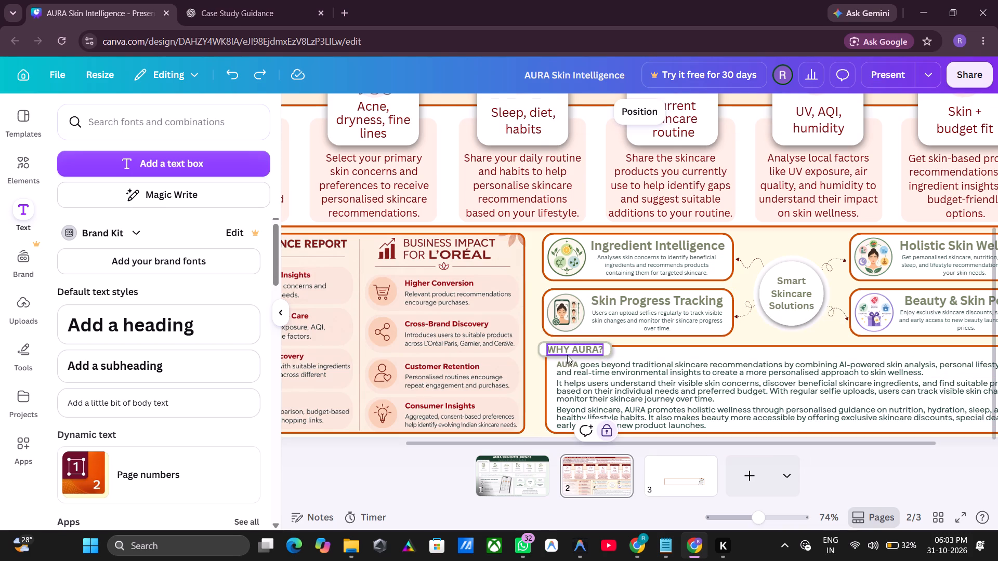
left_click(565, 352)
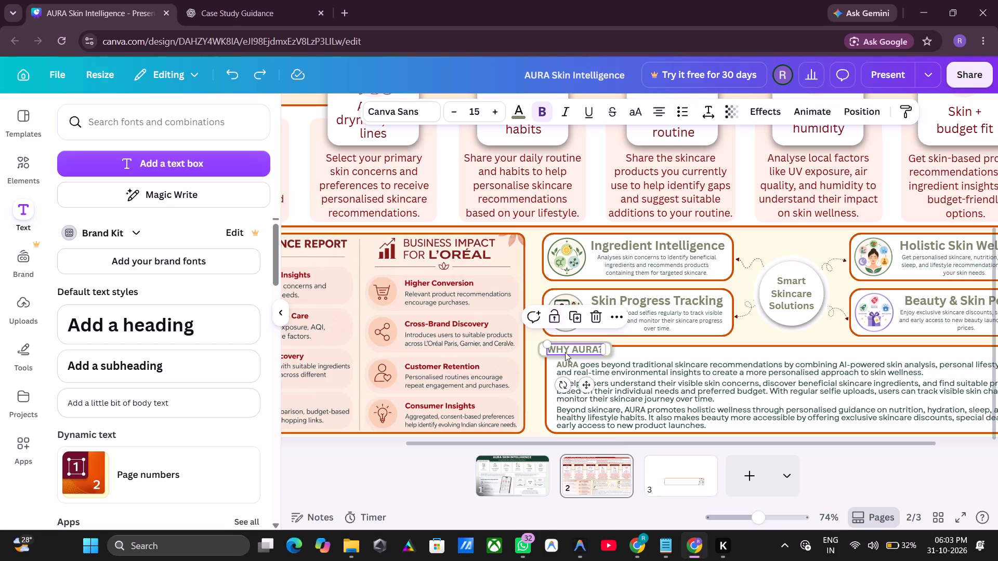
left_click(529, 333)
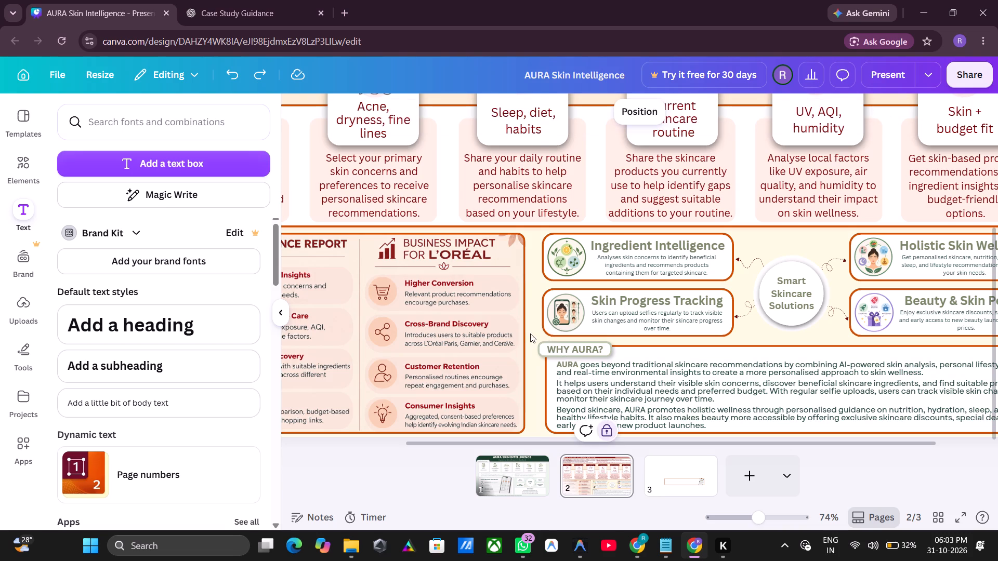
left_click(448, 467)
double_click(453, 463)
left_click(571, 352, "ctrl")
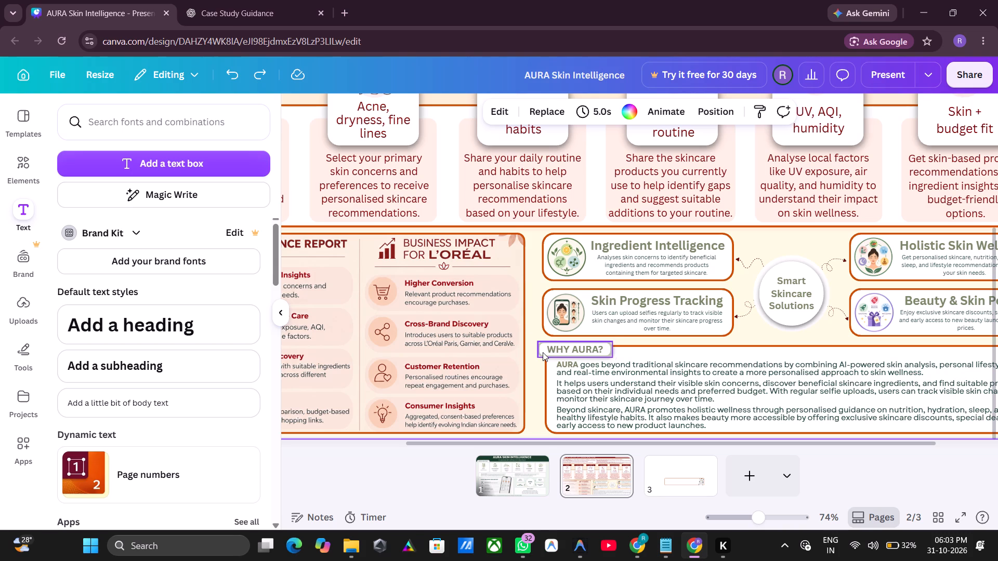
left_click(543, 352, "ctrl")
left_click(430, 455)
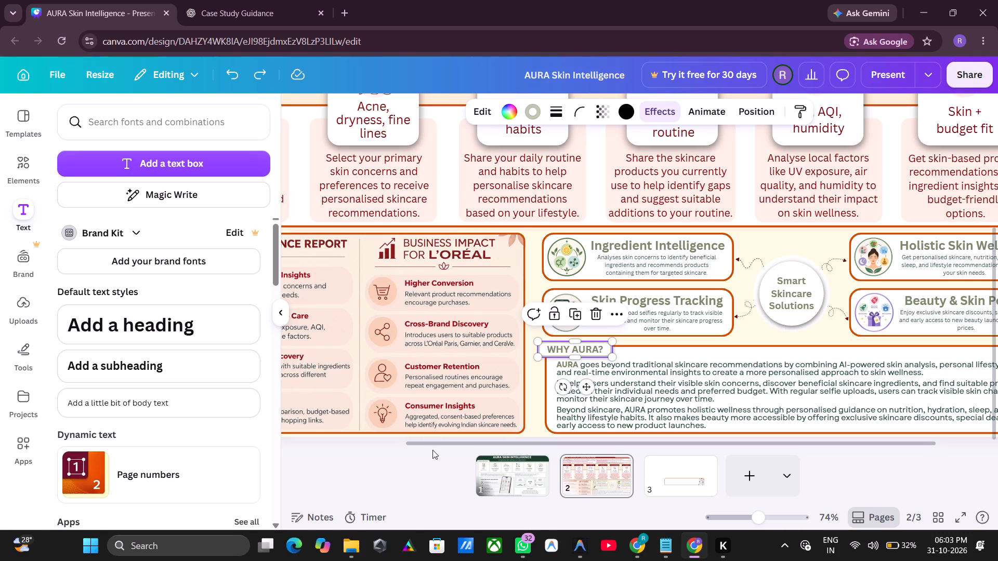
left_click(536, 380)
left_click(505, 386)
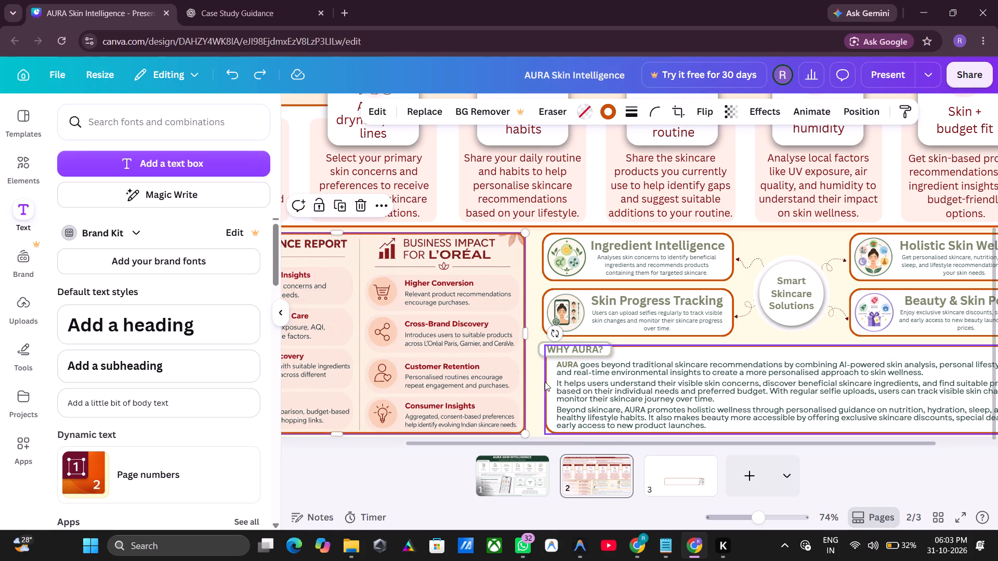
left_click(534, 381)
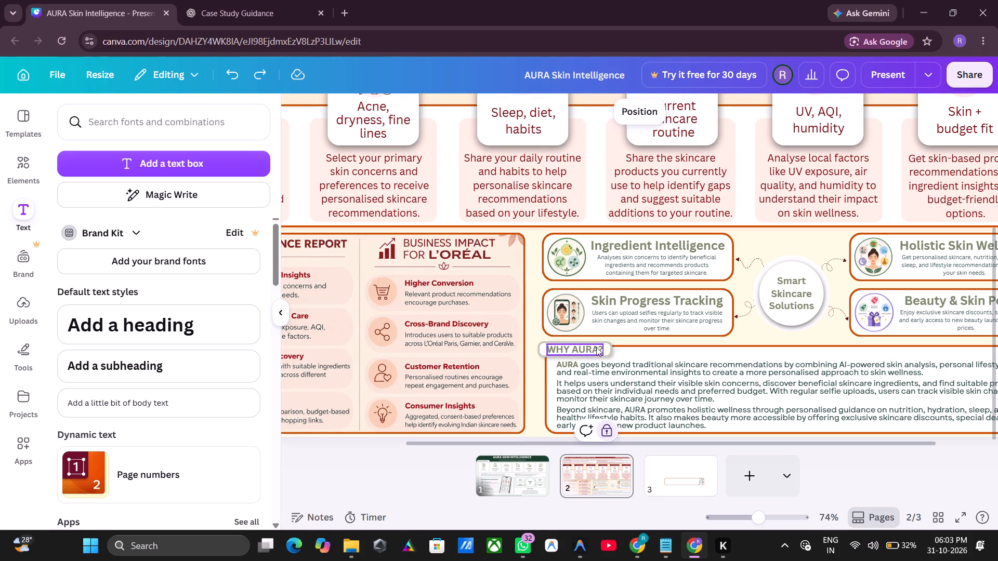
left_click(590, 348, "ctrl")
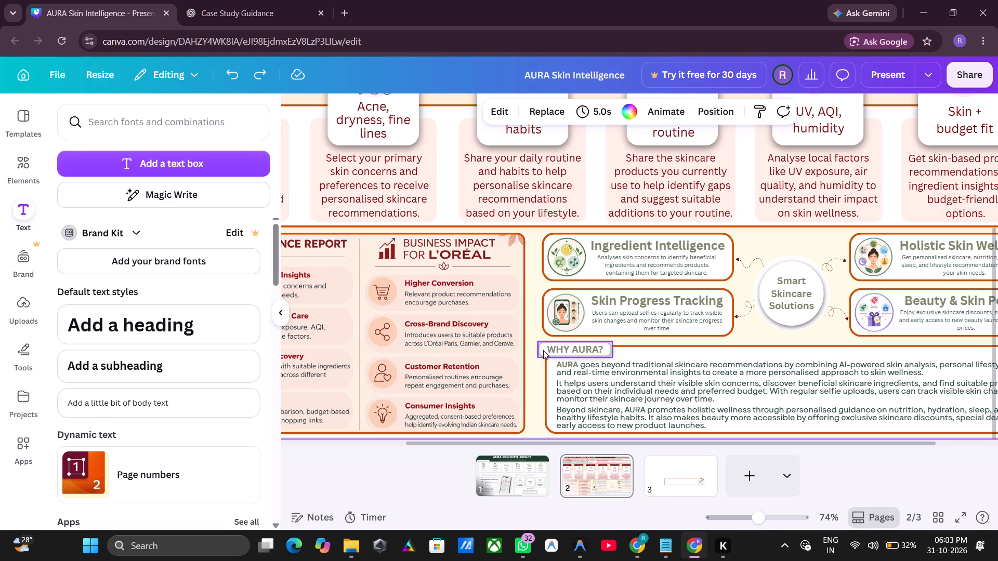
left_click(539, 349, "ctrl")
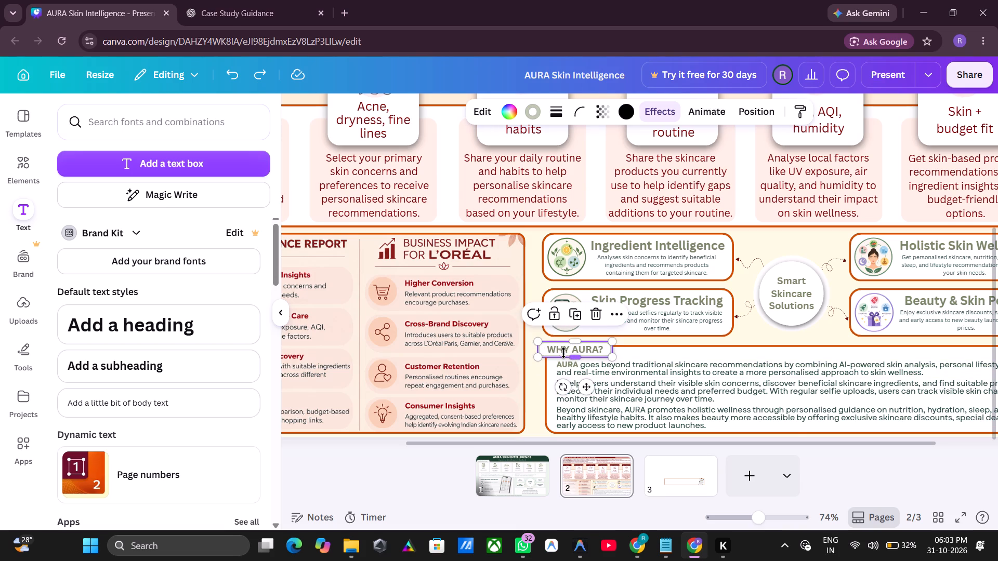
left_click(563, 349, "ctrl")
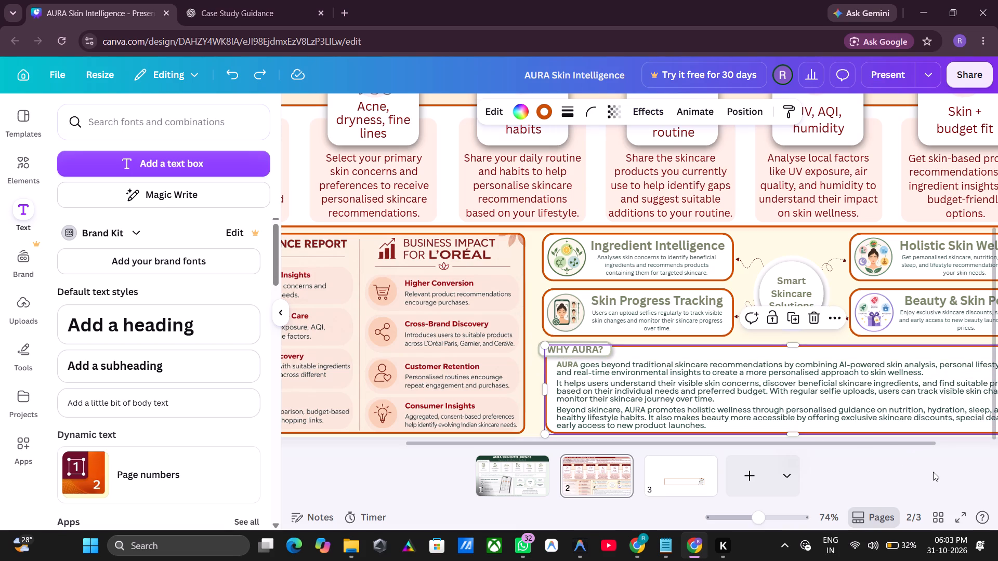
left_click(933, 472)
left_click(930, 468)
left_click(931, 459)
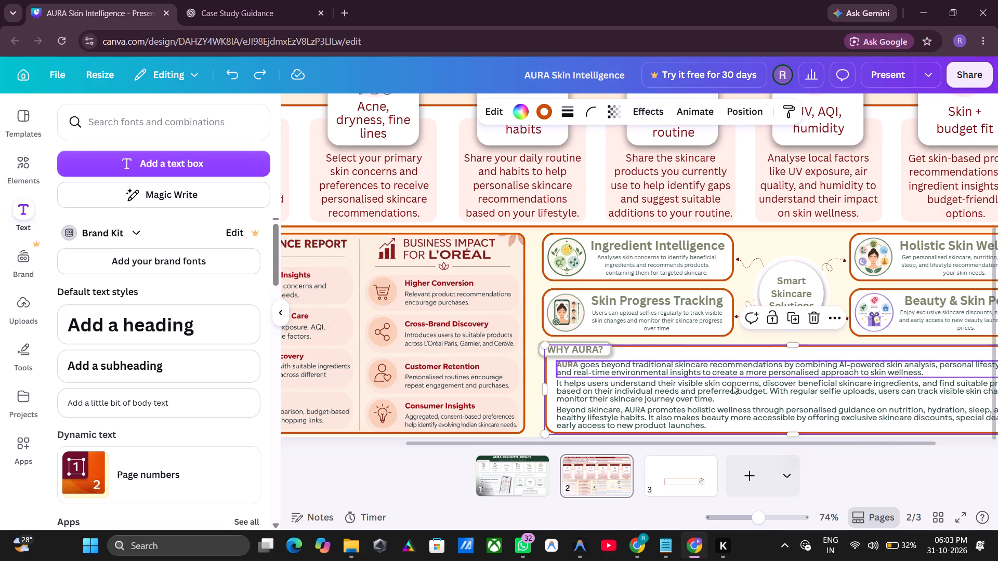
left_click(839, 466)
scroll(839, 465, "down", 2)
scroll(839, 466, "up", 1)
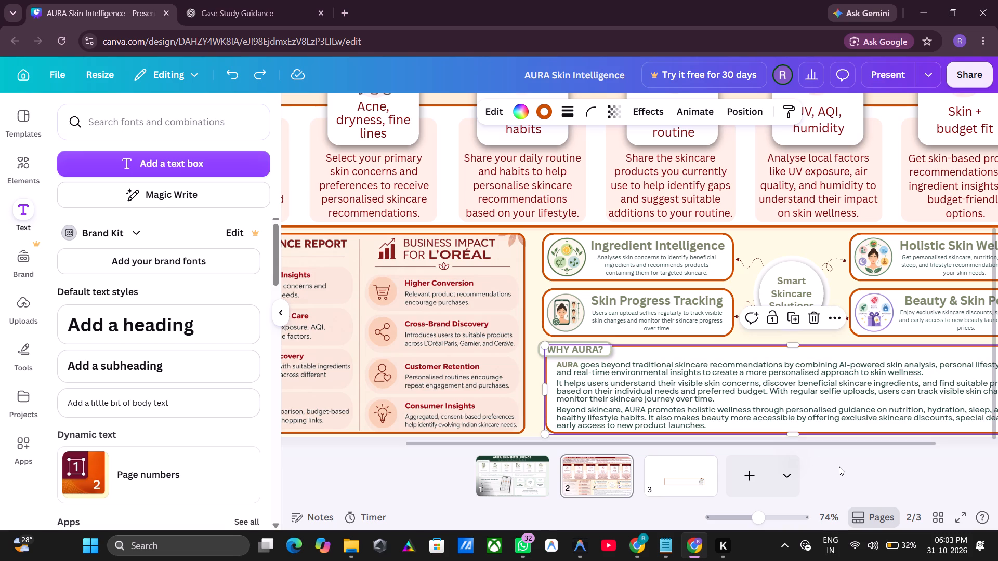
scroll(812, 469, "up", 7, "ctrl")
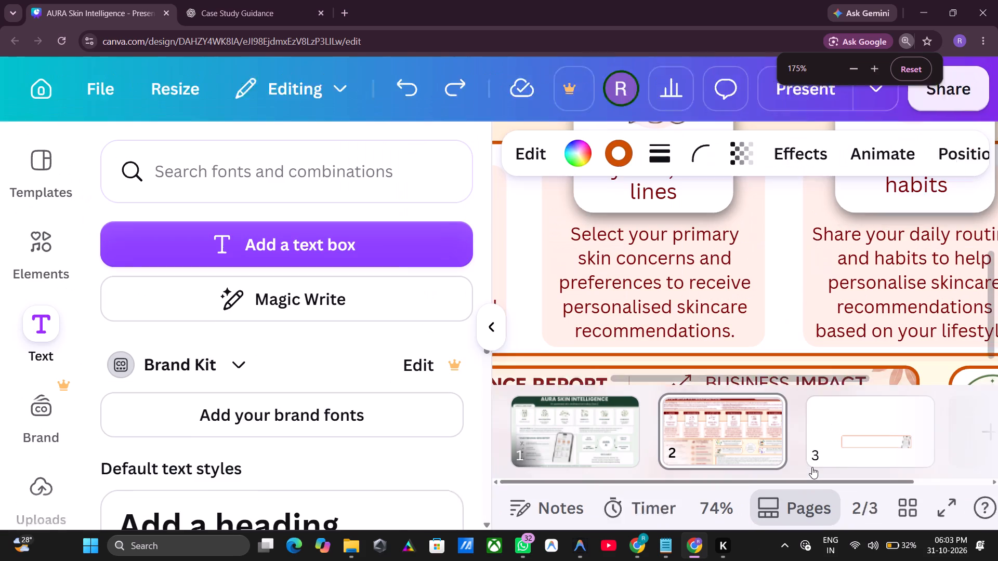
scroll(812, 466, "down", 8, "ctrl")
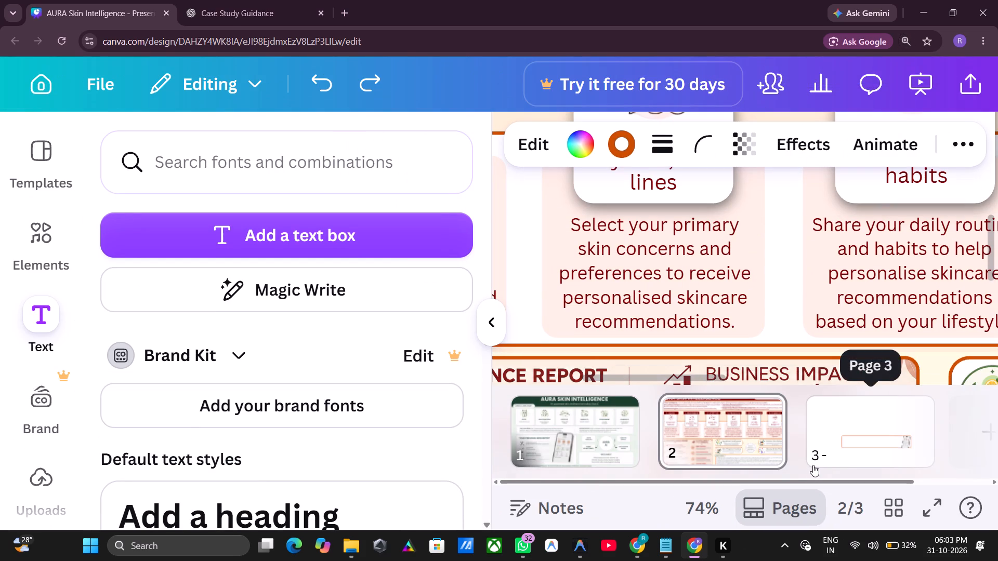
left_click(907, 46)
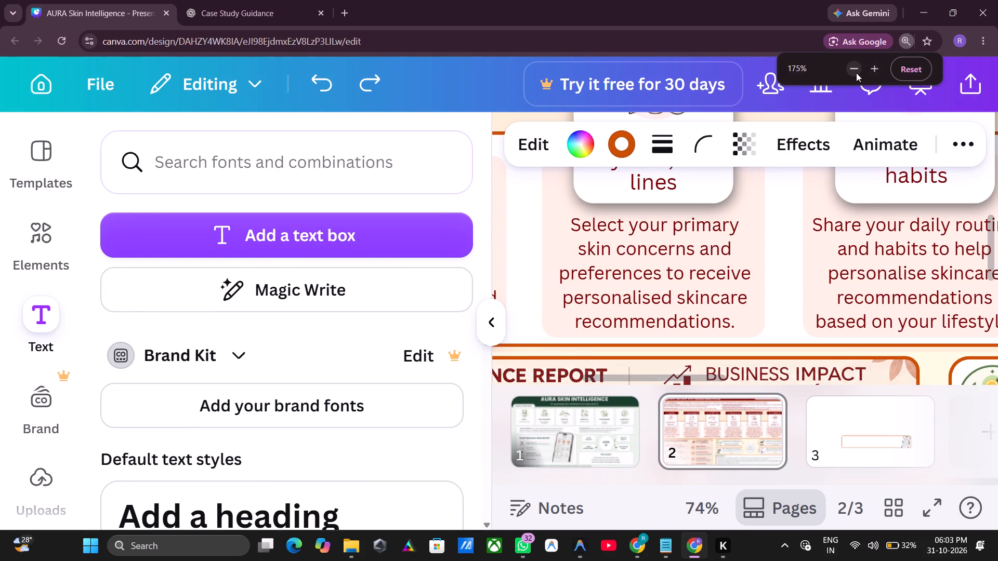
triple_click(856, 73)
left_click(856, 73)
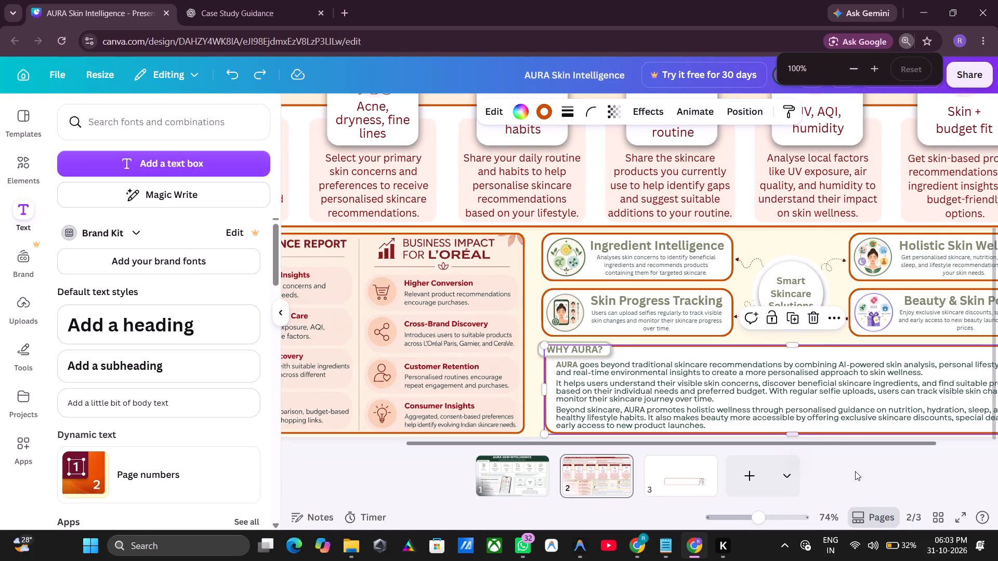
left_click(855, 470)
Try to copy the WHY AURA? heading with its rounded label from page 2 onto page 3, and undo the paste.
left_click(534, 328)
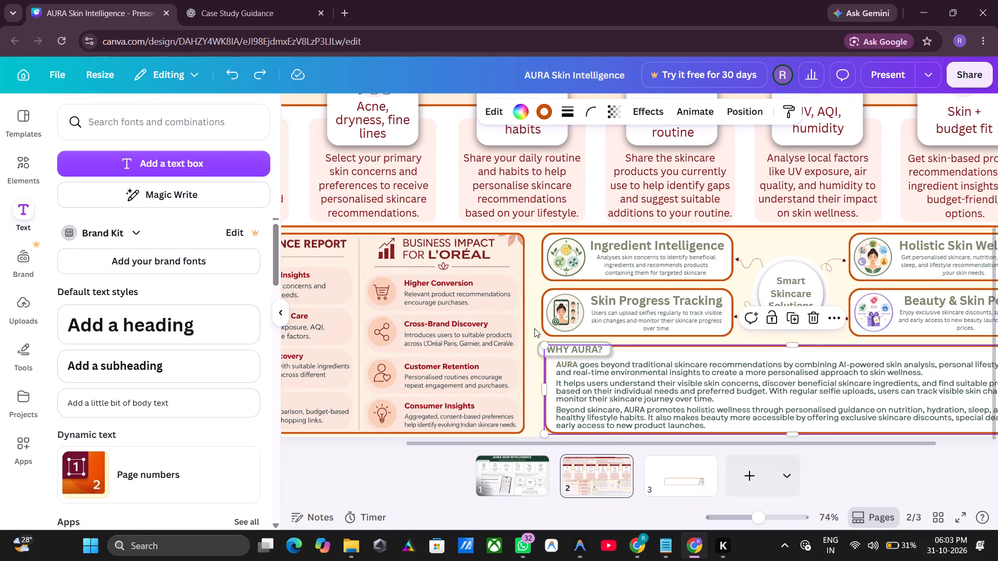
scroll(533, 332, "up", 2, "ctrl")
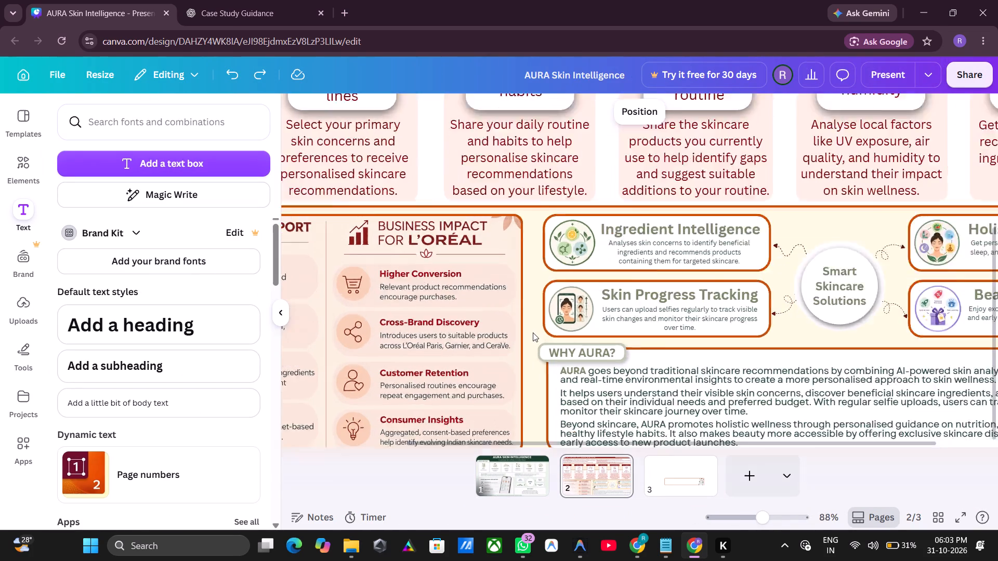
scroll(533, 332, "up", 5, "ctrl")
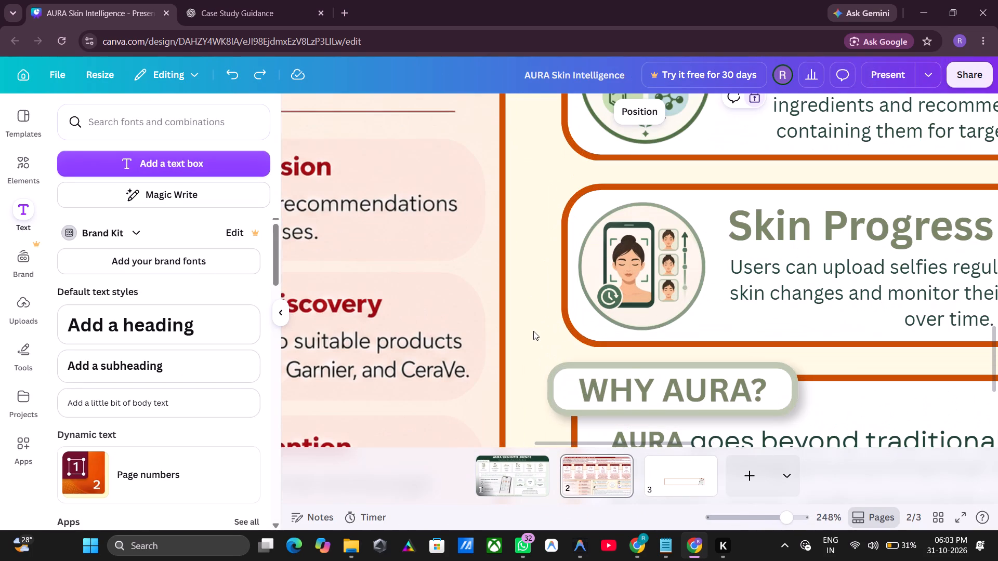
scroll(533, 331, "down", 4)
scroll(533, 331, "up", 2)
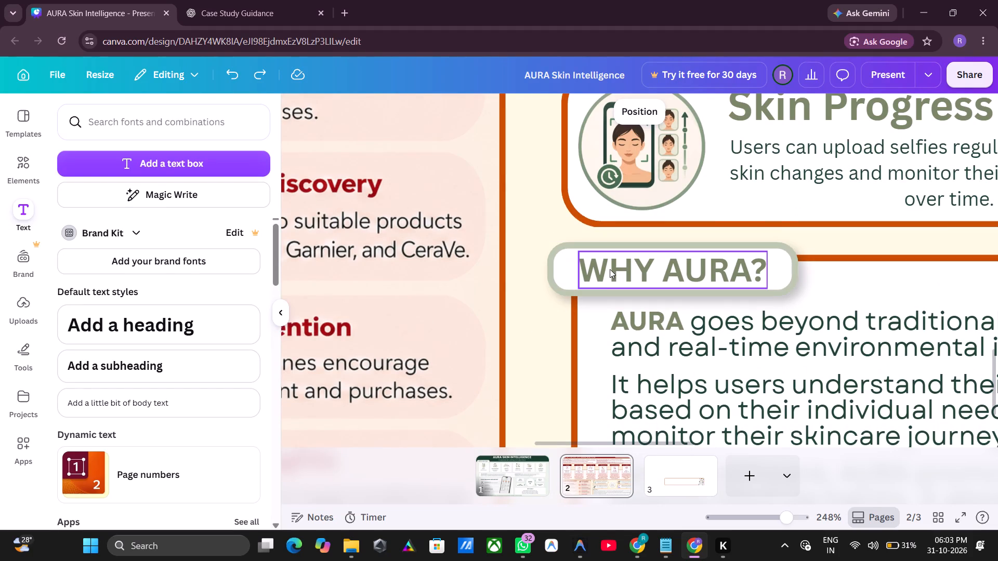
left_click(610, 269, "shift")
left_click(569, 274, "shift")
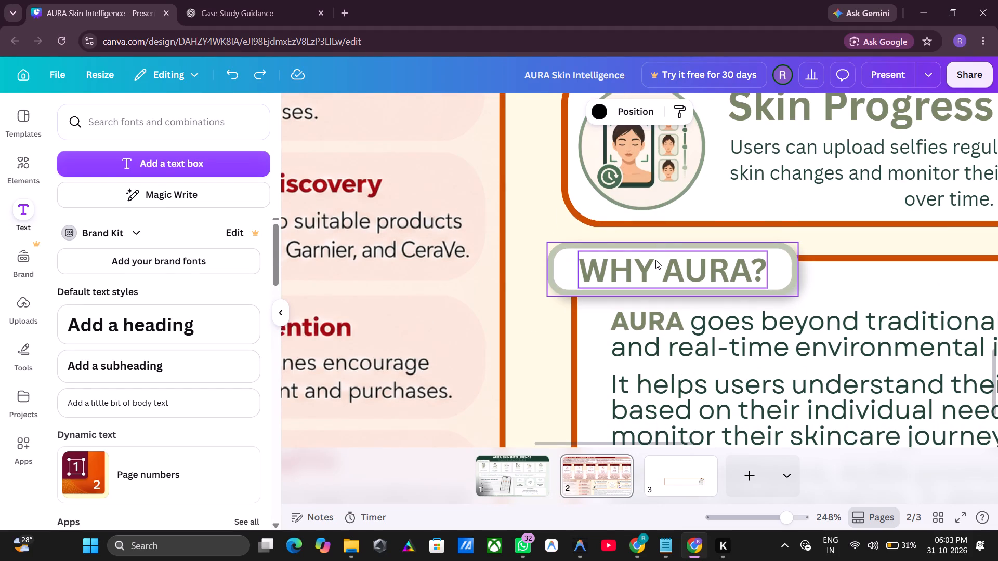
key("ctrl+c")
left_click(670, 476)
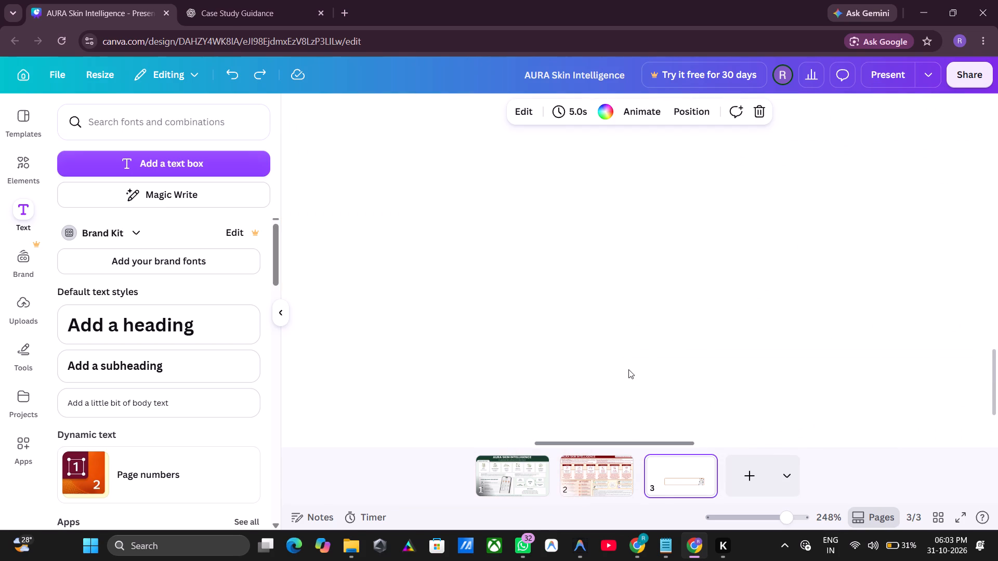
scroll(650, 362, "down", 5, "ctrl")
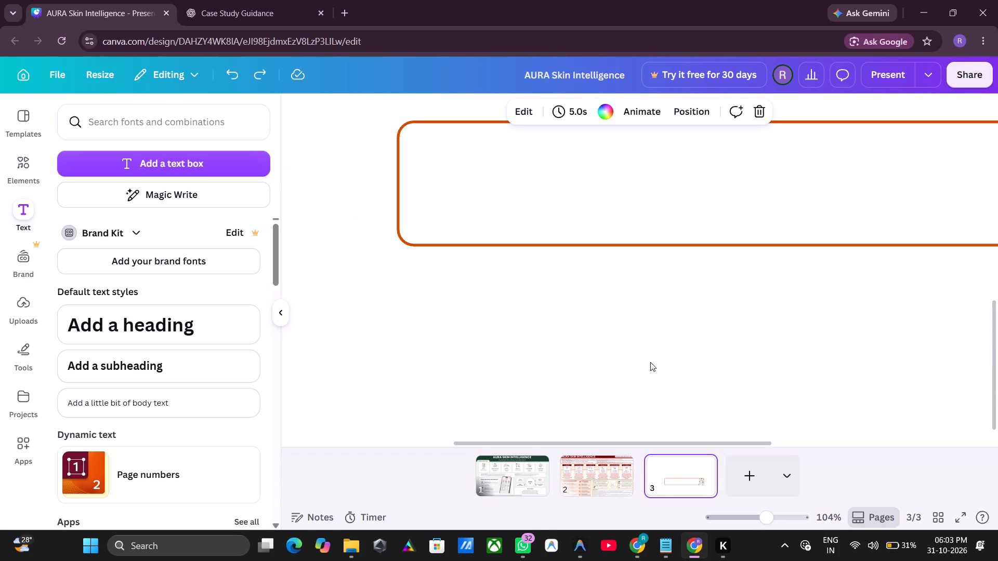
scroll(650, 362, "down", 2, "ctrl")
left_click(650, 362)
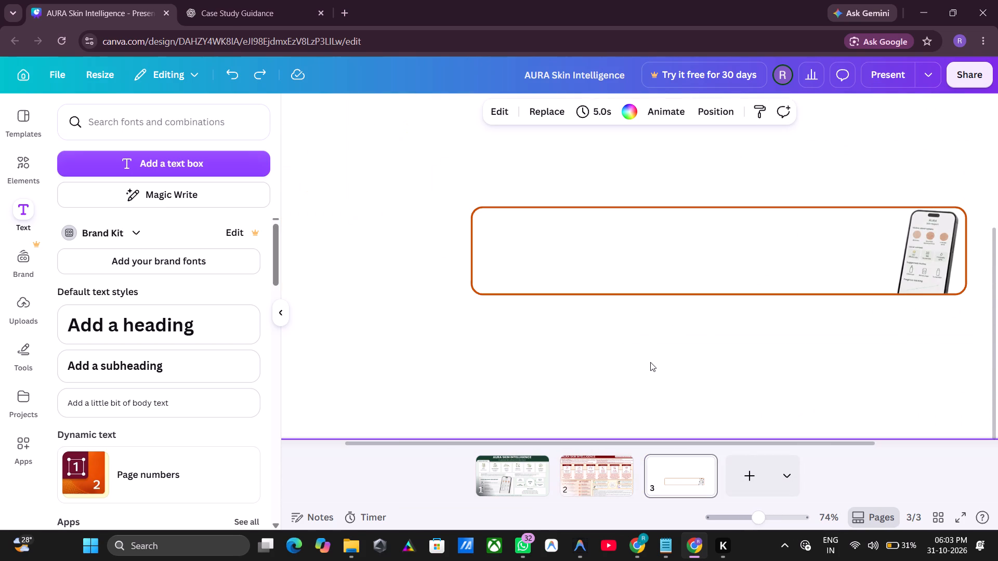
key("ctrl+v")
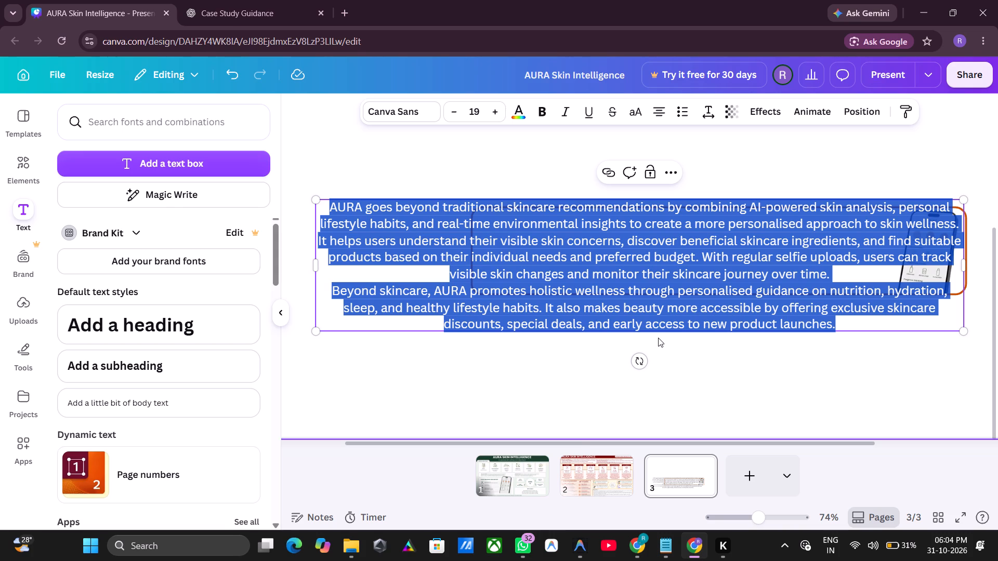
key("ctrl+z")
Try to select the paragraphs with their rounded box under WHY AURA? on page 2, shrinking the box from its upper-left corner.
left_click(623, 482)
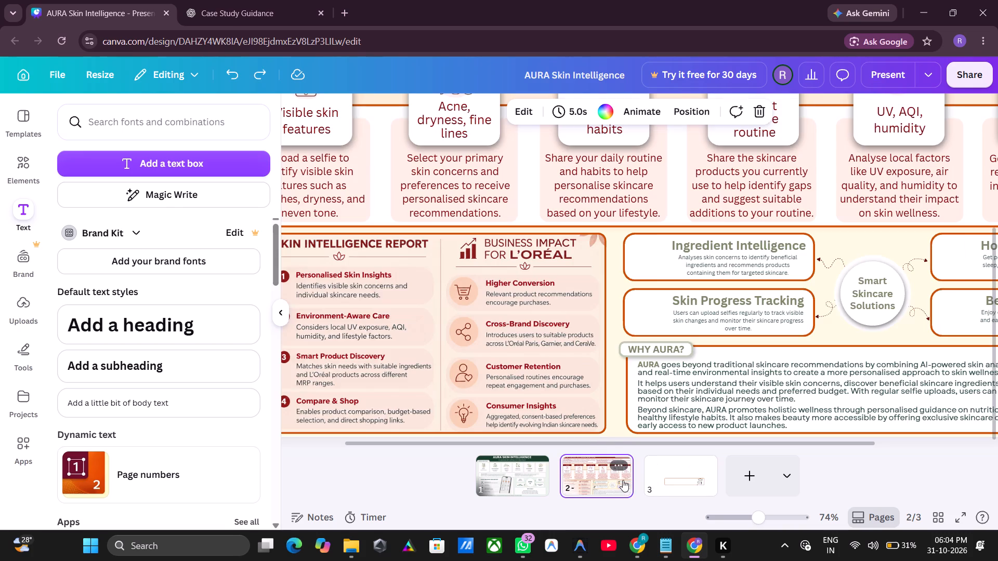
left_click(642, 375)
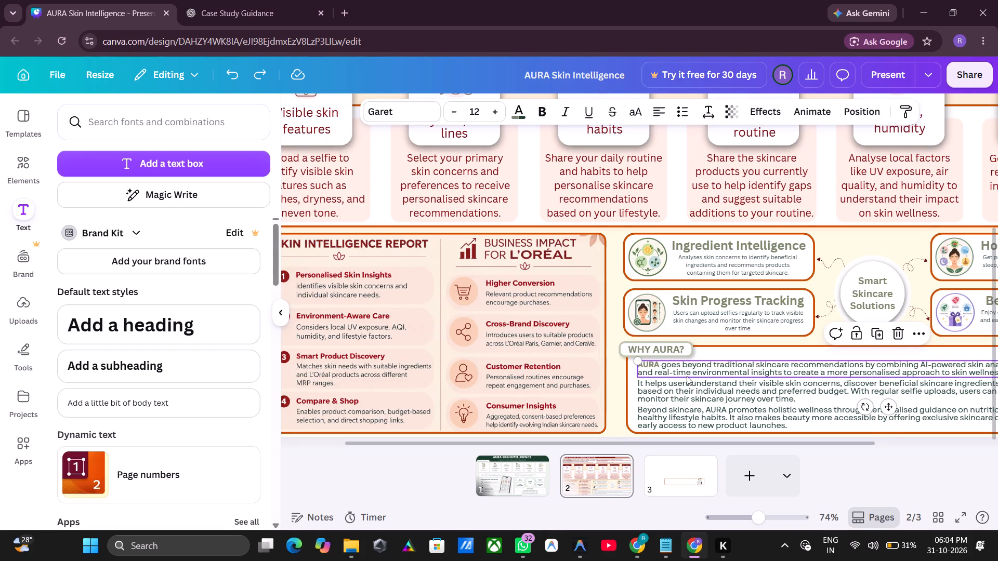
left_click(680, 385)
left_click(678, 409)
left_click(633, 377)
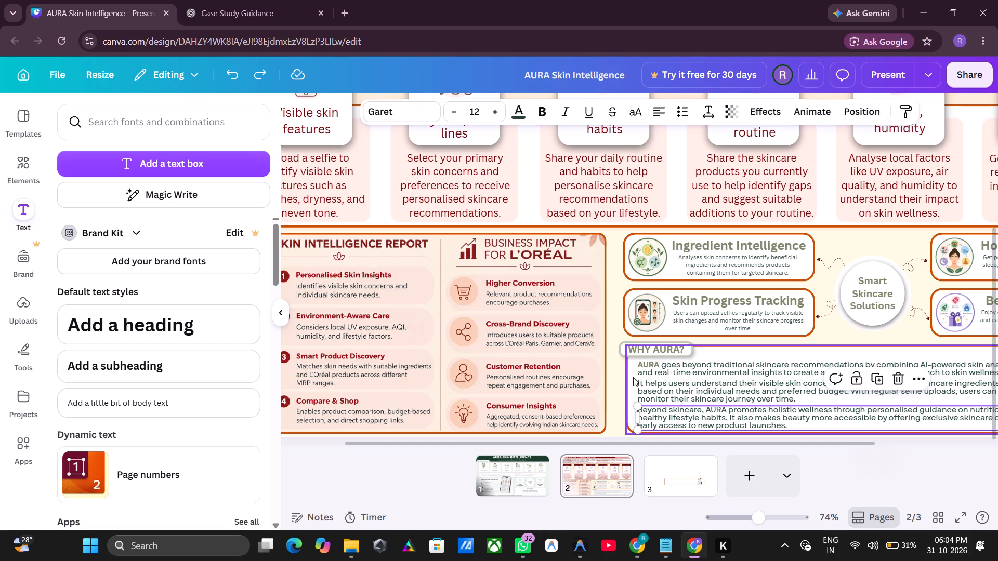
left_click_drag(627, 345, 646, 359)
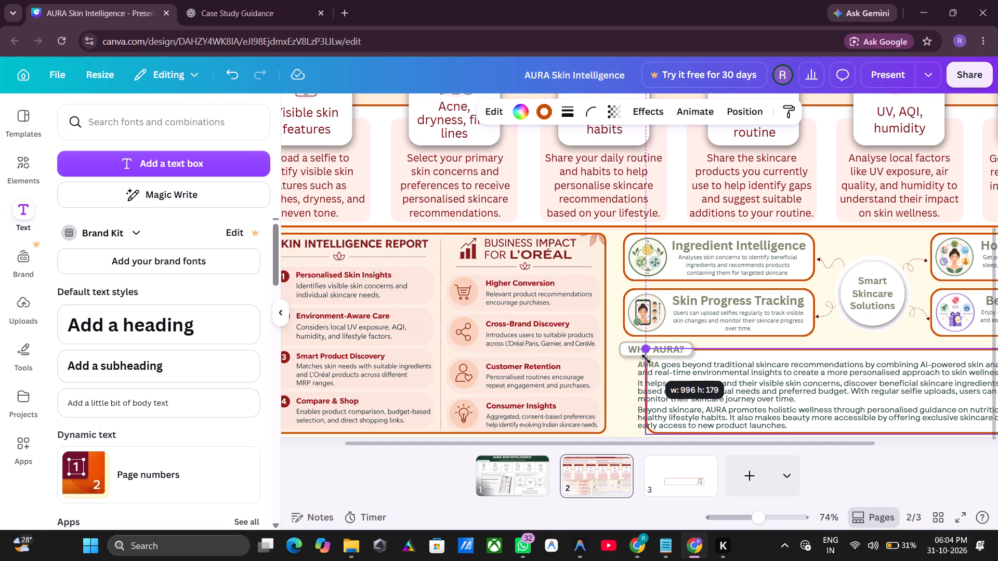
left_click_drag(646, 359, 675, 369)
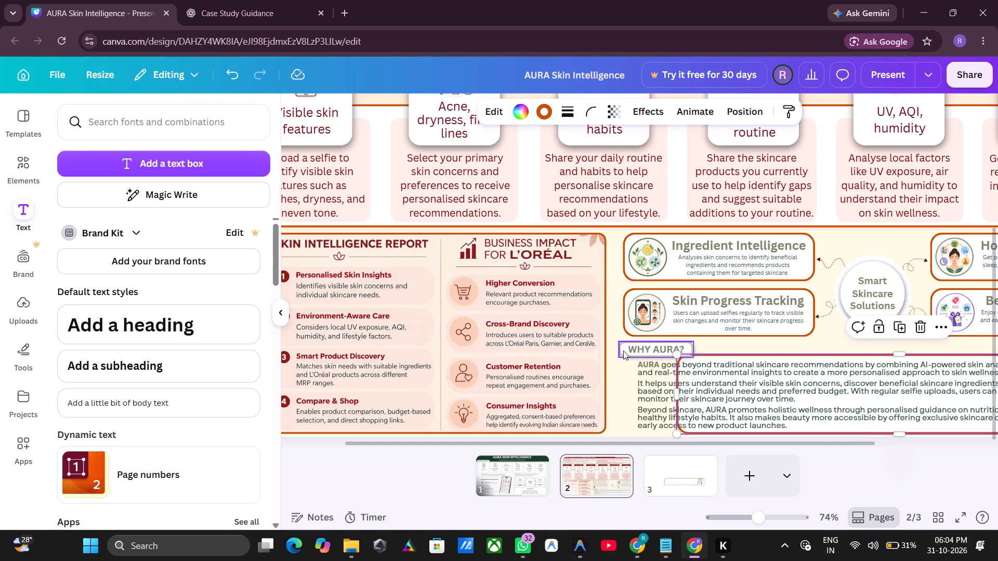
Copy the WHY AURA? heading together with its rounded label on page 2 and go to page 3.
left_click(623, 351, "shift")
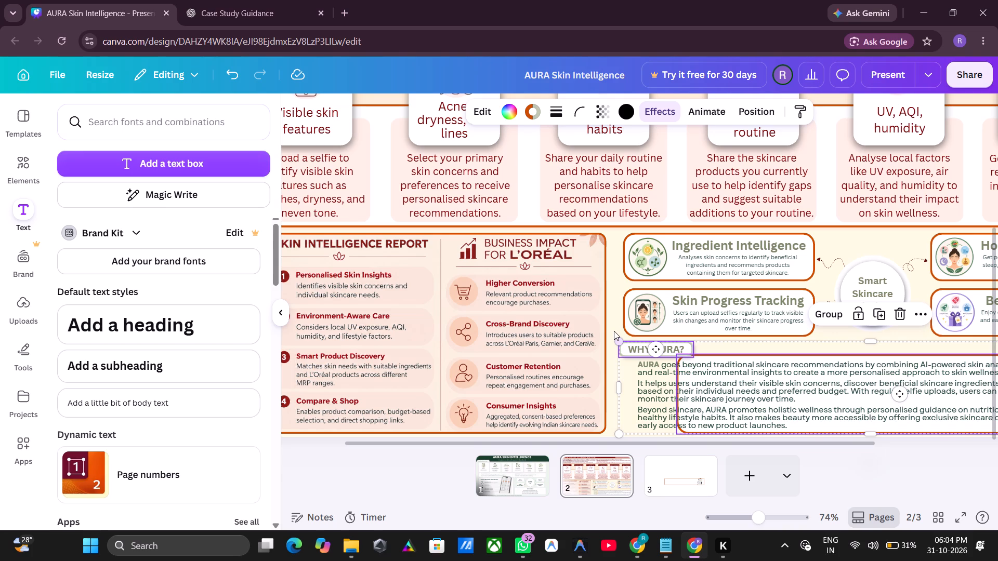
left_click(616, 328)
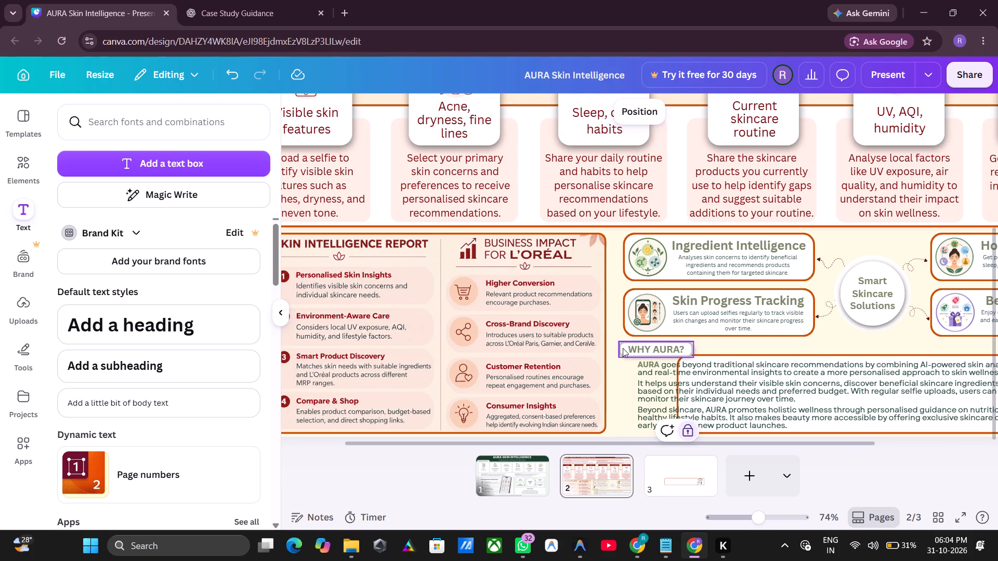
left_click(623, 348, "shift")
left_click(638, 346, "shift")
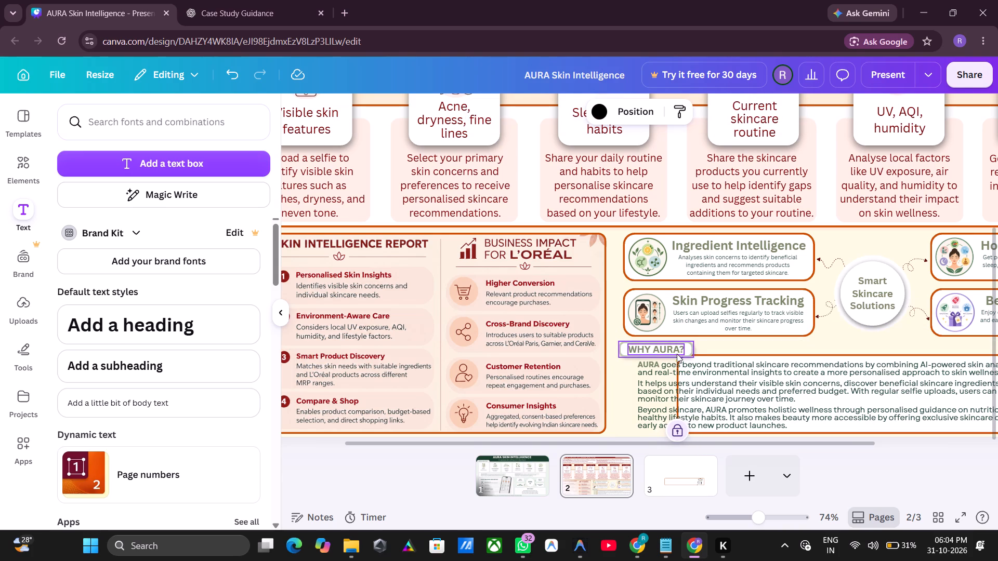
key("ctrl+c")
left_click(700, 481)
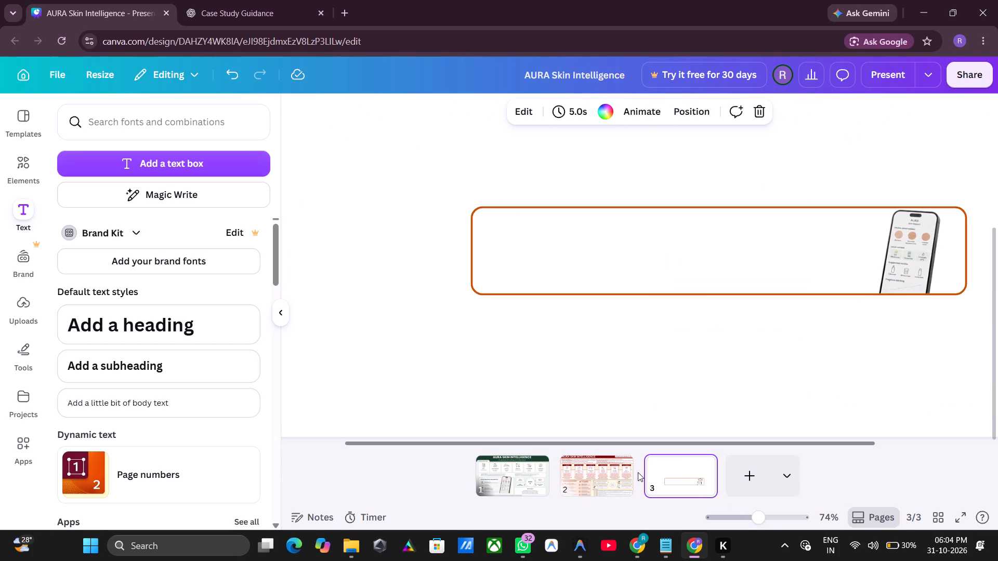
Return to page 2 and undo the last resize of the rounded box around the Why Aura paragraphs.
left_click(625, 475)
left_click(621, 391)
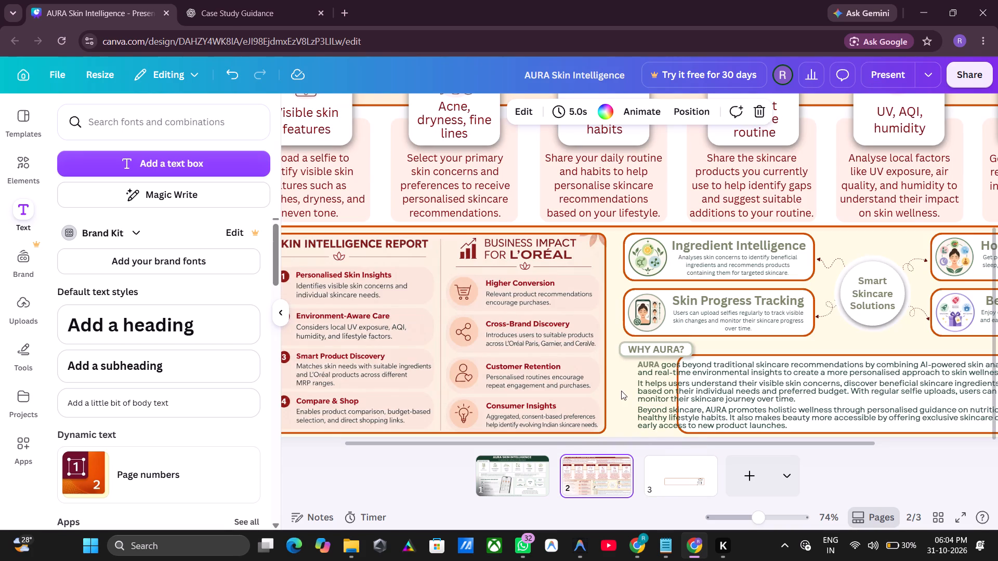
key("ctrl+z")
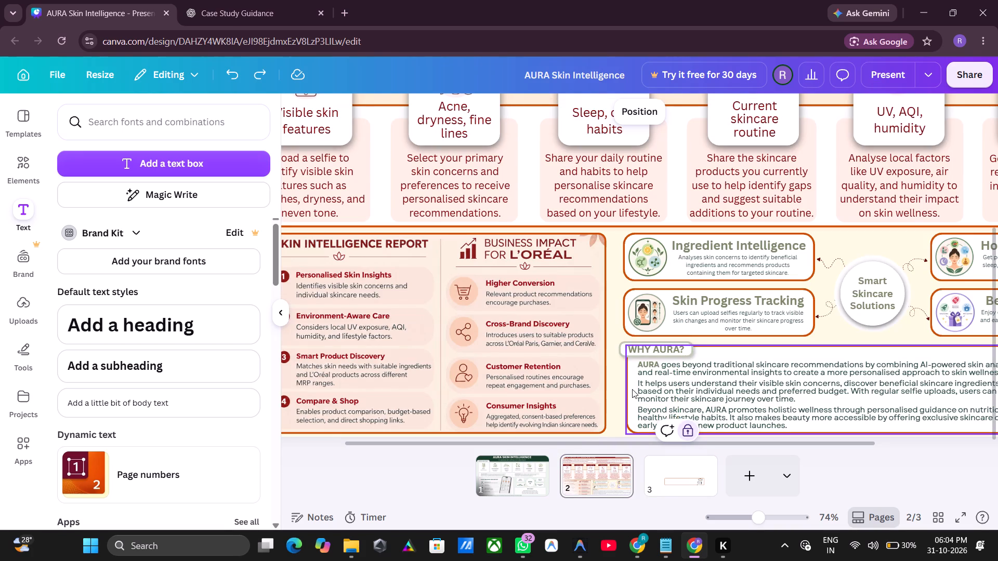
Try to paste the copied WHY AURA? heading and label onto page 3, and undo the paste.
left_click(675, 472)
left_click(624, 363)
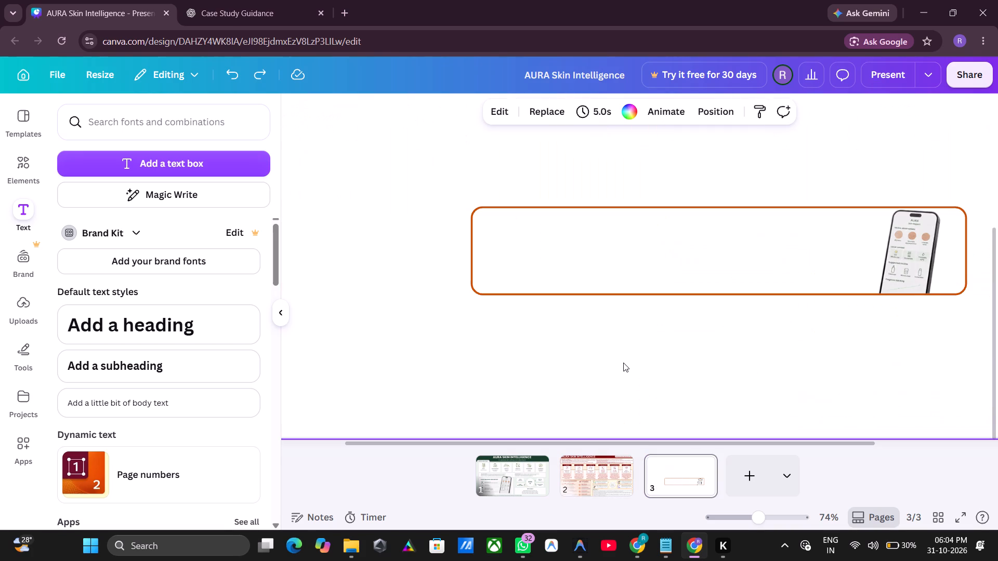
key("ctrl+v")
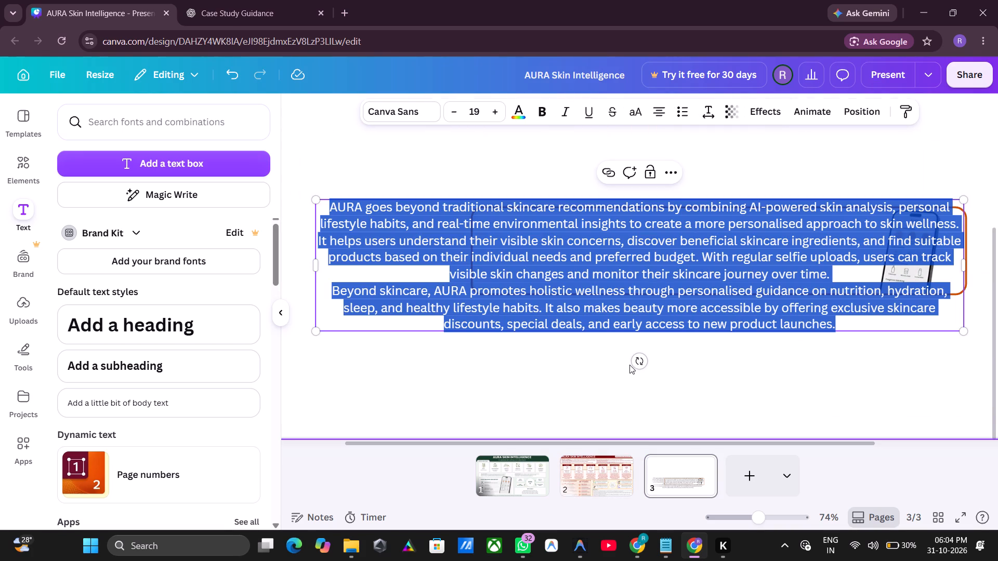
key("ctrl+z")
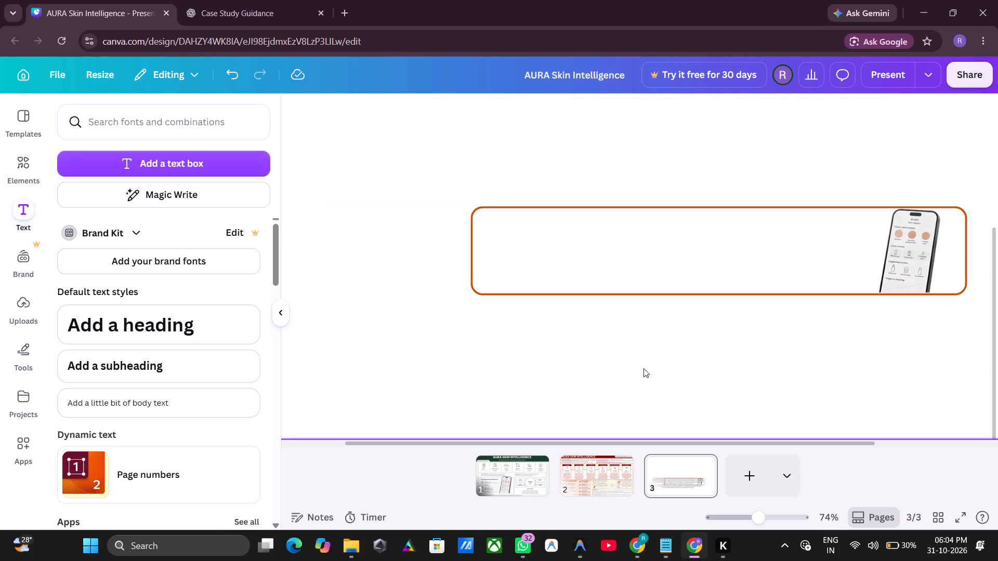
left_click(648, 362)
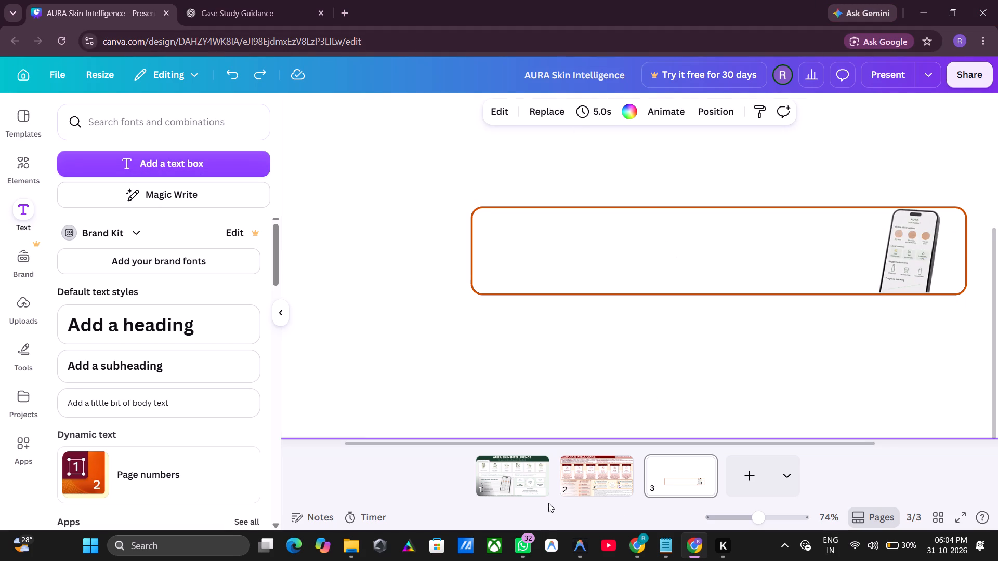
Duplicate the empty rounded label shape behind WHY AURA? on page 2 and move the duplicate onto page 3.
left_click(590, 482)
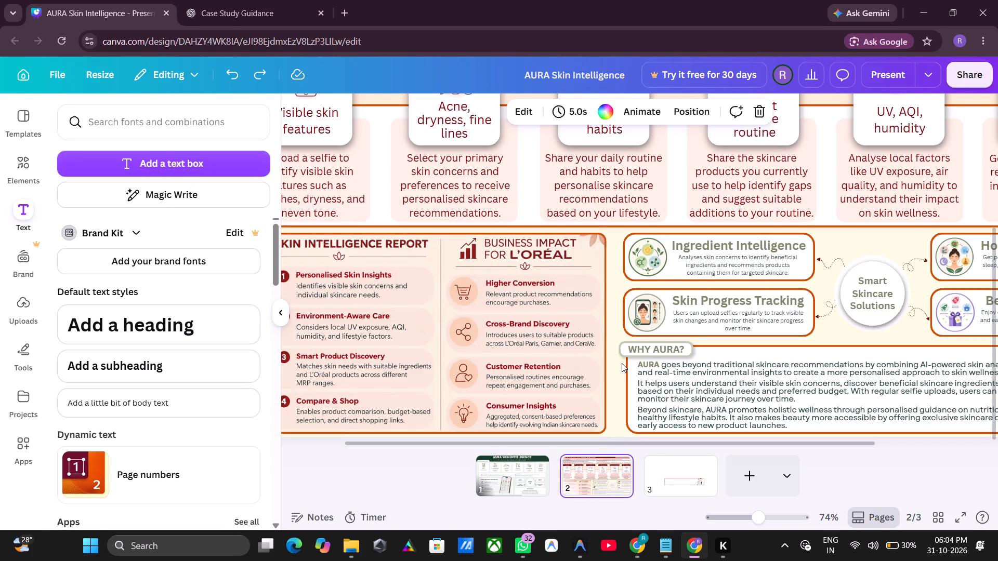
left_click(622, 351)
left_click(660, 313)
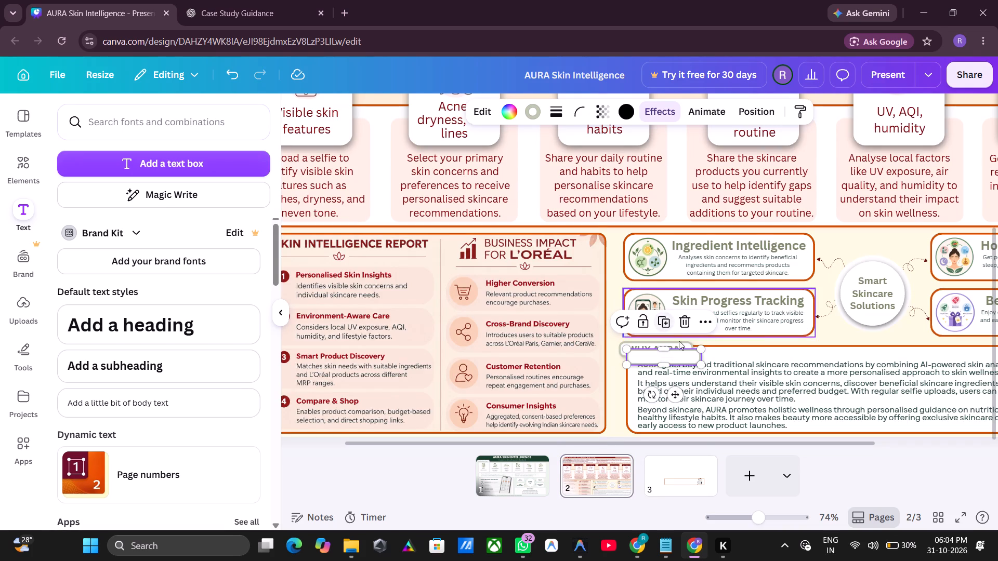
left_click_drag(674, 397, 693, 502)
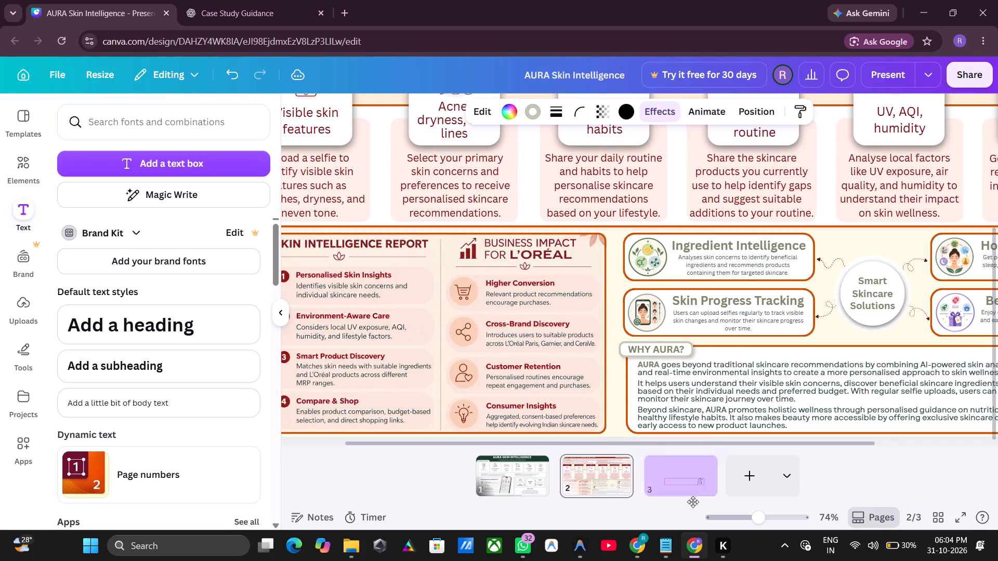
left_click_drag(693, 502, 555, 318)
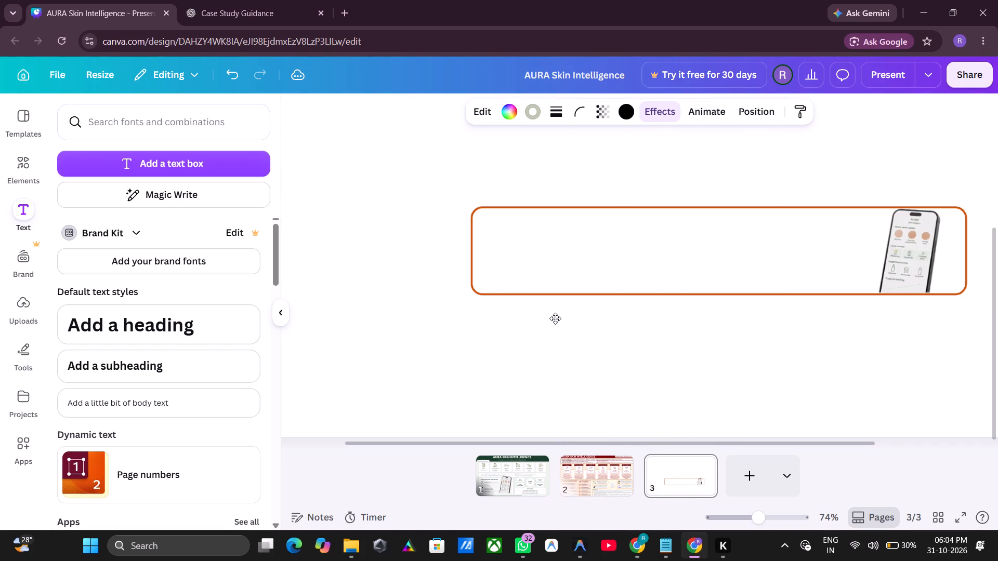
left_click_drag(555, 318, 507, 298)
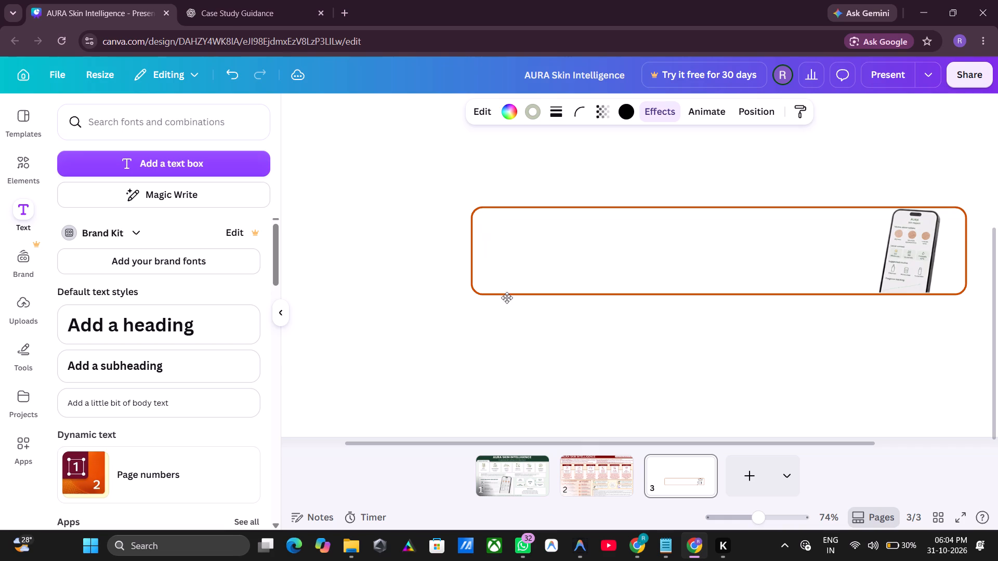
left_click_drag(507, 298, 507, 299)
Place the rounded label shape over the upper-left corner of the orange-outlined box on page 3.
left_click(680, 475)
scroll(692, 477, "down", 2, "ctrl")
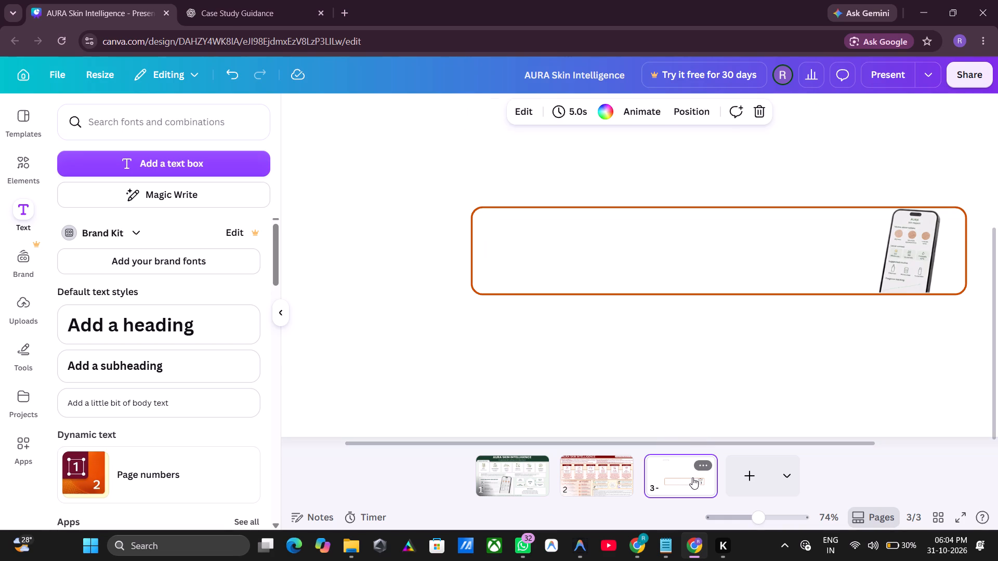
scroll(692, 477, "down", 1, "ctrl")
scroll(691, 377, "down", 4, "ctrl")
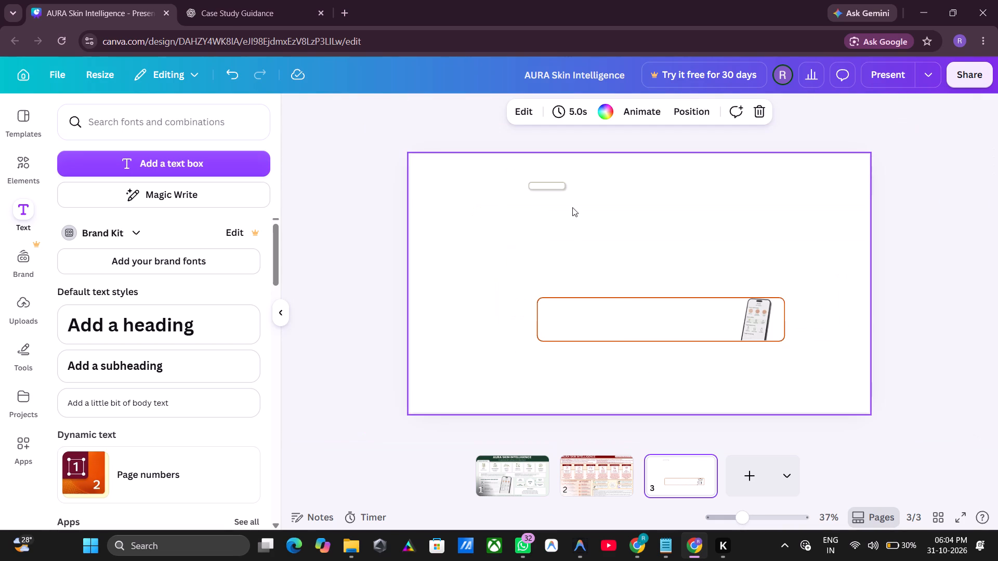
left_click_drag(550, 188, 555, 300)
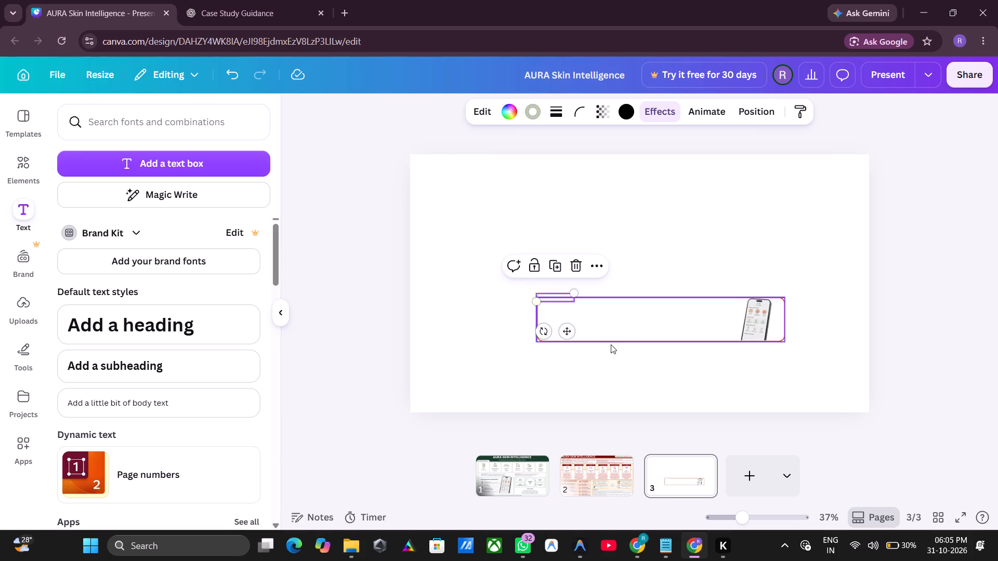
Duplicate the WHY AURA? heading text on page 2 and move the duplicate onto page 3.
left_click(628, 388)
left_click(595, 476)
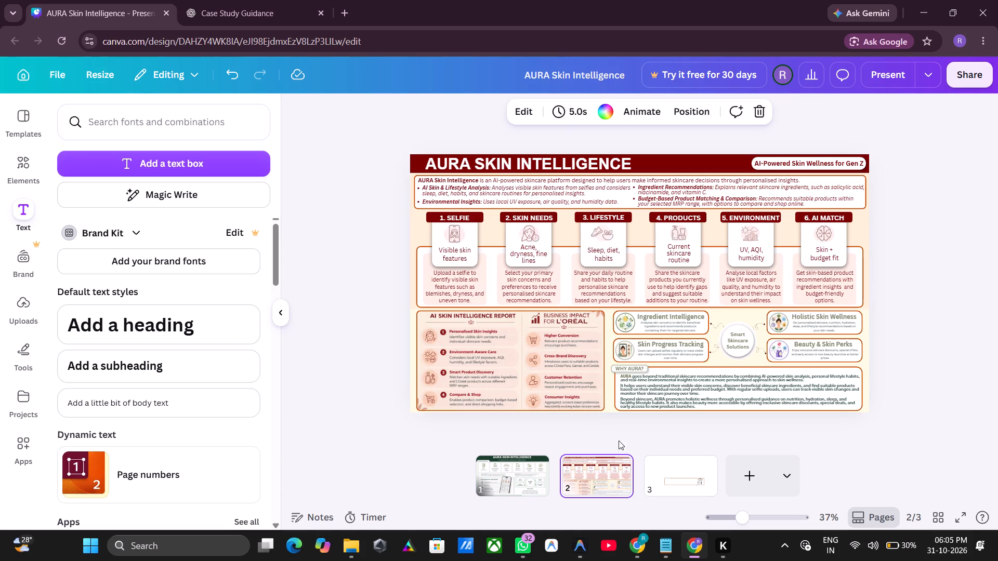
left_click(619, 369)
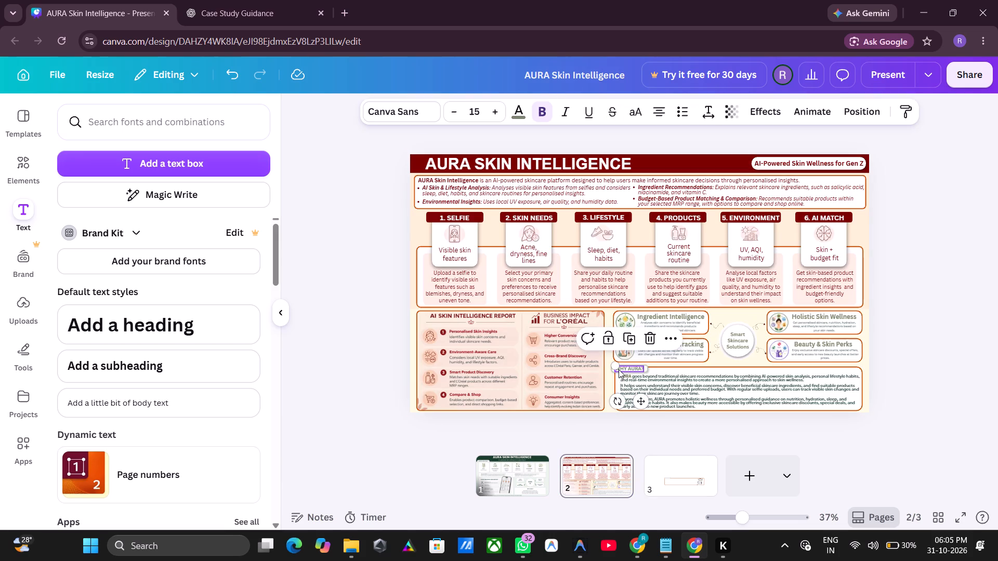
left_click(623, 339)
left_click_drag(646, 406, 649, 425)
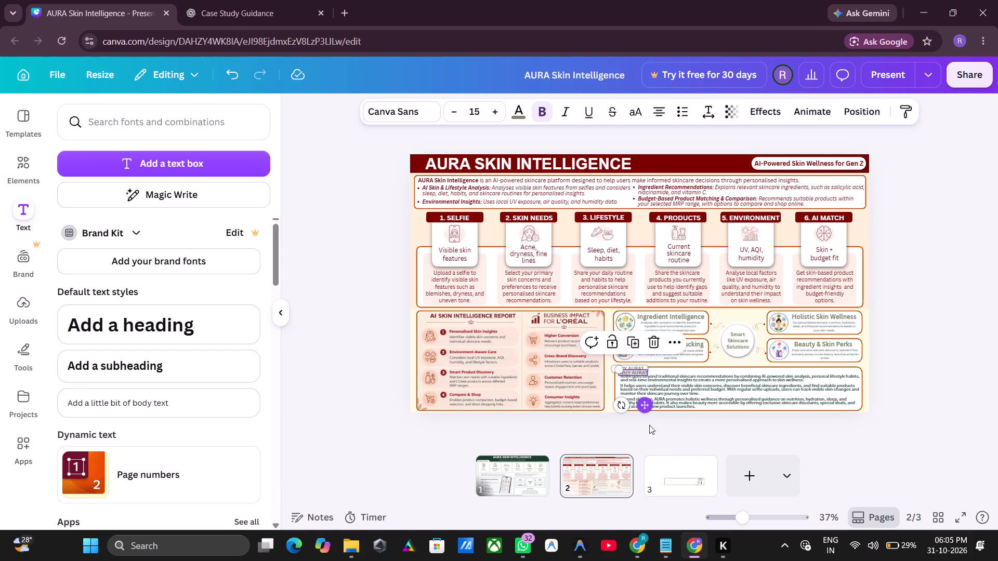
left_click_drag(649, 425, 694, 490)
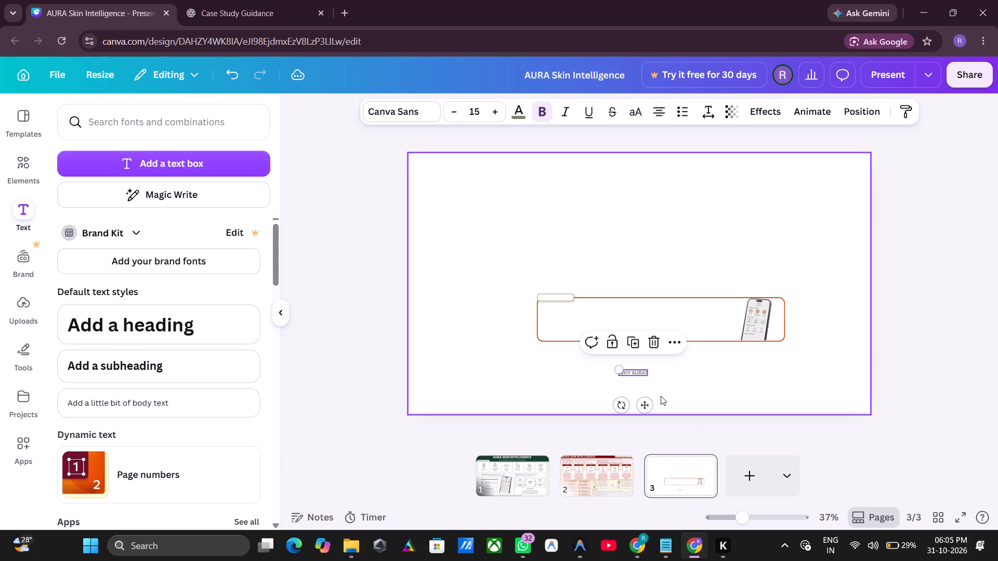
Position the WHY AURA? text over the rounded label shape on page 3 and nudge it up and left to sit inside.
left_click_drag(639, 406, 563, 332)
left_click(593, 369)
scroll(608, 387, "up", 2, "ctrl")
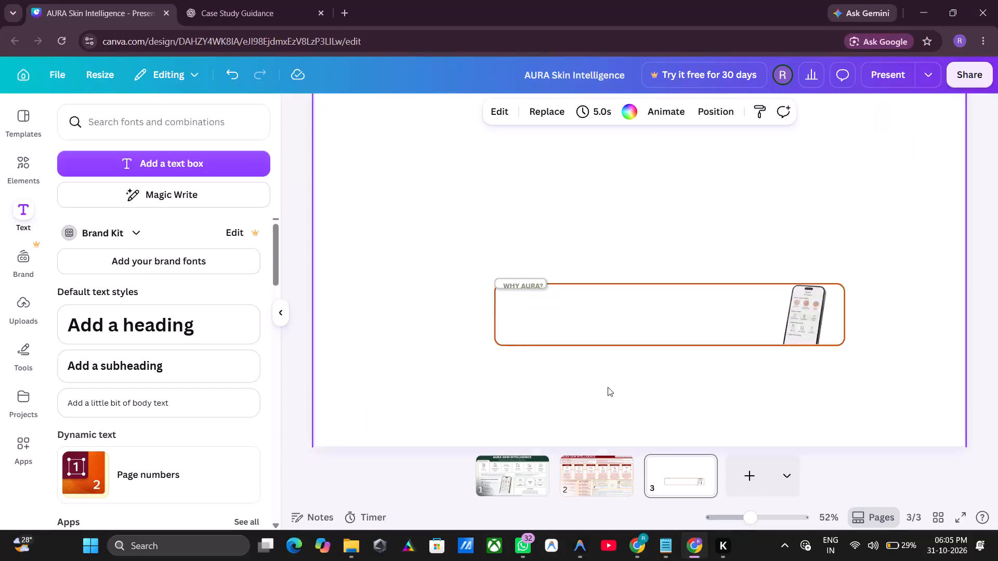
scroll(608, 387, "up", 4, "ctrl")
scroll(456, 364, "up", 1)
middle_click_drag(456, 364, 633, 426)
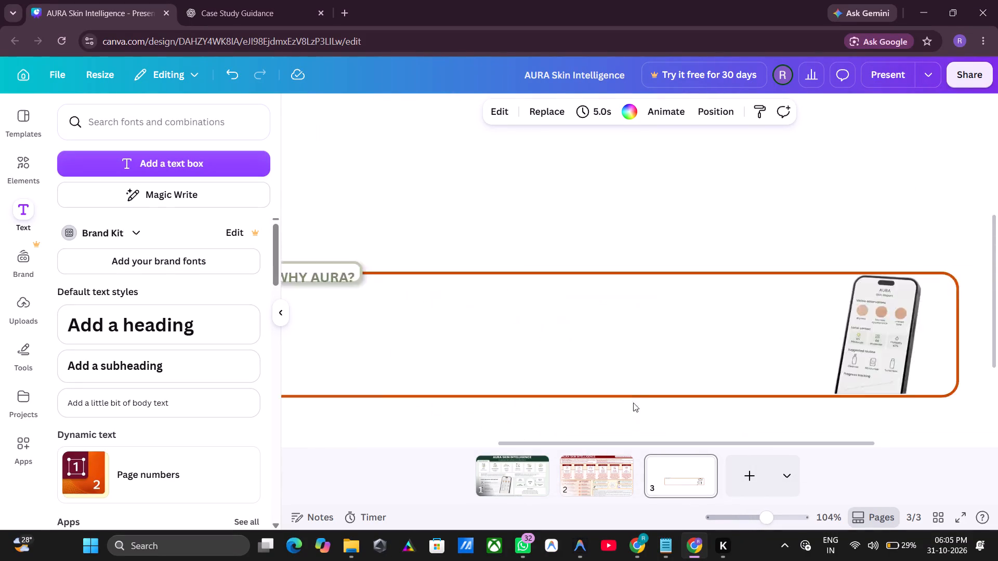
scroll(436, 305, "up", 2)
scroll(436, 305, "down", 3)
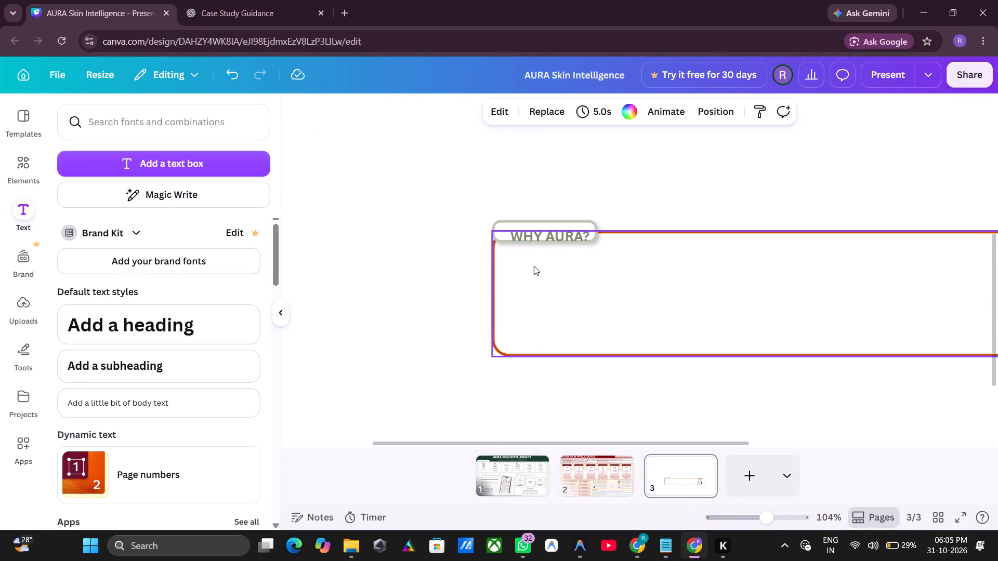
left_click(541, 236)
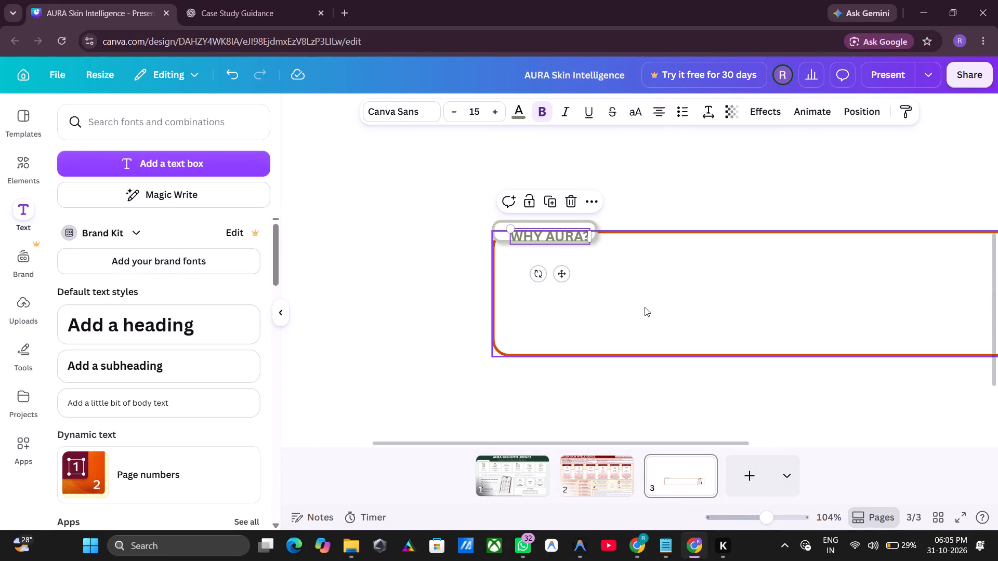
key("Up")
key("Up")
key("Up")
key("Up")
key("Up")
key("Up")
key("Up")
key("Up")
key("Left")
key("Left")
key("Left")
key("Left")
key("Left")
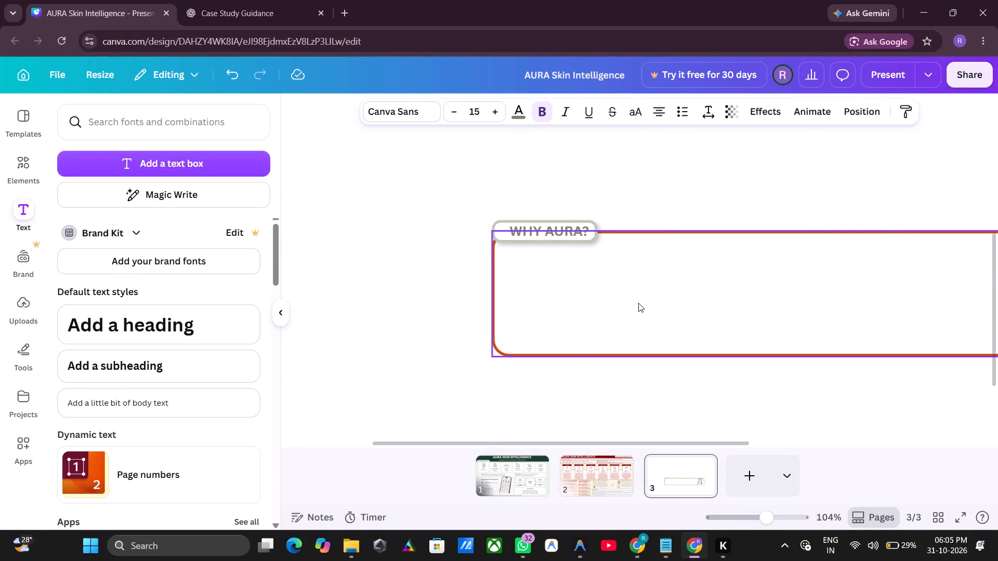
key("Left")
key("Left")
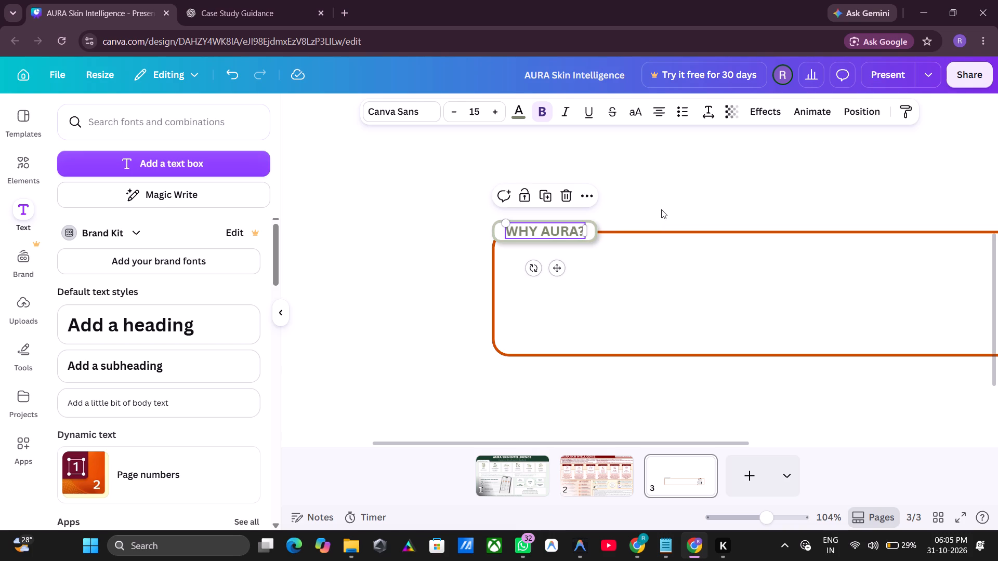
left_click(663, 207)
Nudge the rounded label shape left past the box's left edge and slightly down on its top border.
left_click(593, 228)
key("Left")
key("Left")
key("Left")
key("Left")
key("Left")
key("Left")
key("Left")
key("Left")
key("Left")
key("Left")
key("Left")
key("Left")
key("Left")
key("Left")
key("Left")
key("Left")
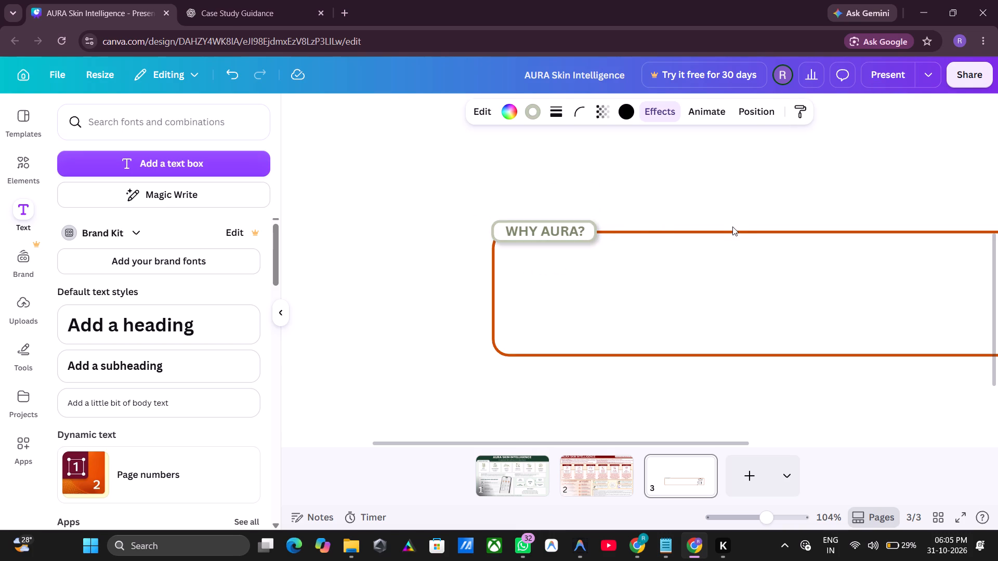
key("Left")
key("Left")
key("Left")
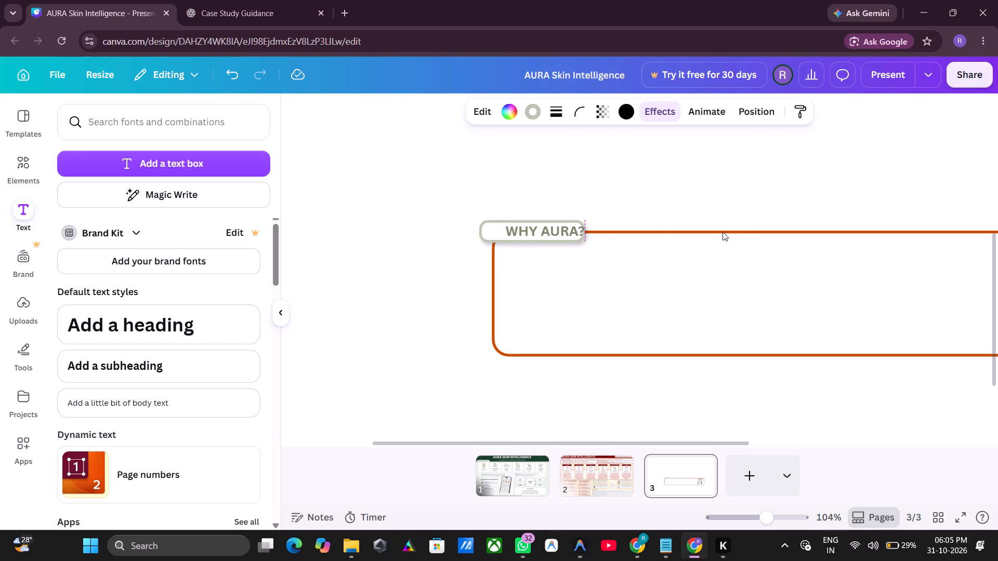
key("Down")
key("Down")
key("Down")
key("Down")
key("Down")
key("Up")
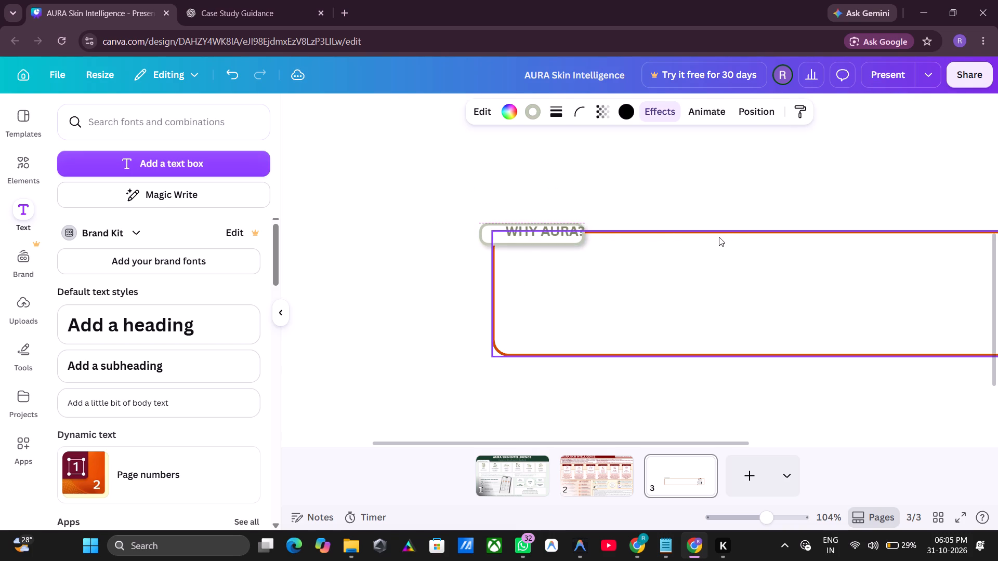
Nudge the WHY AURA? text left and slightly down to centre it within the shifted label shape.
left_click(558, 231)
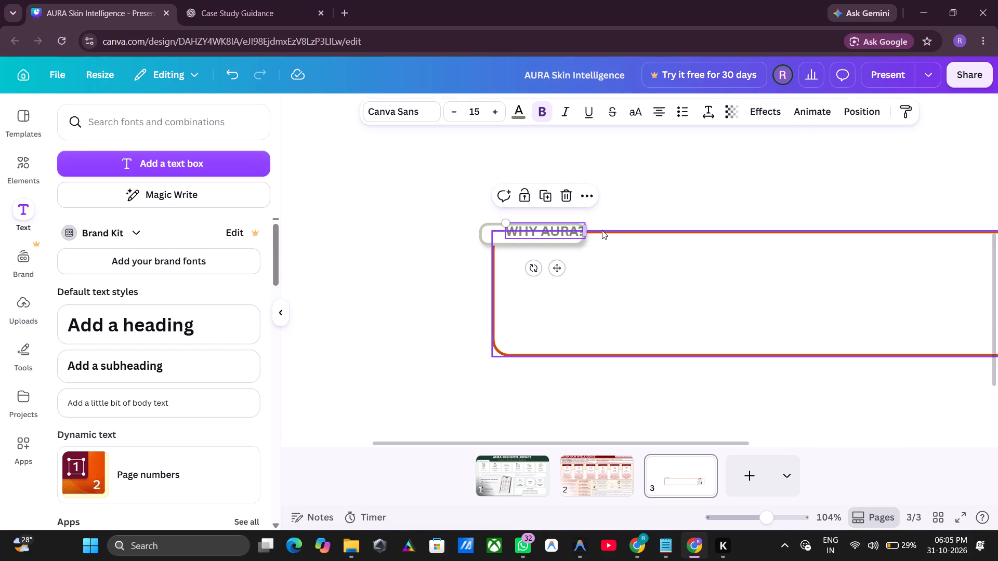
key("Left")
key("Left")
key("Left")
key("Left")
key("Left")
key("Left")
key("Left")
key("Left")
key("Left")
key("Left")
key("Left")
key("Left")
key("Left")
key("Left")
key("Down")
key("Down")
key("Down")
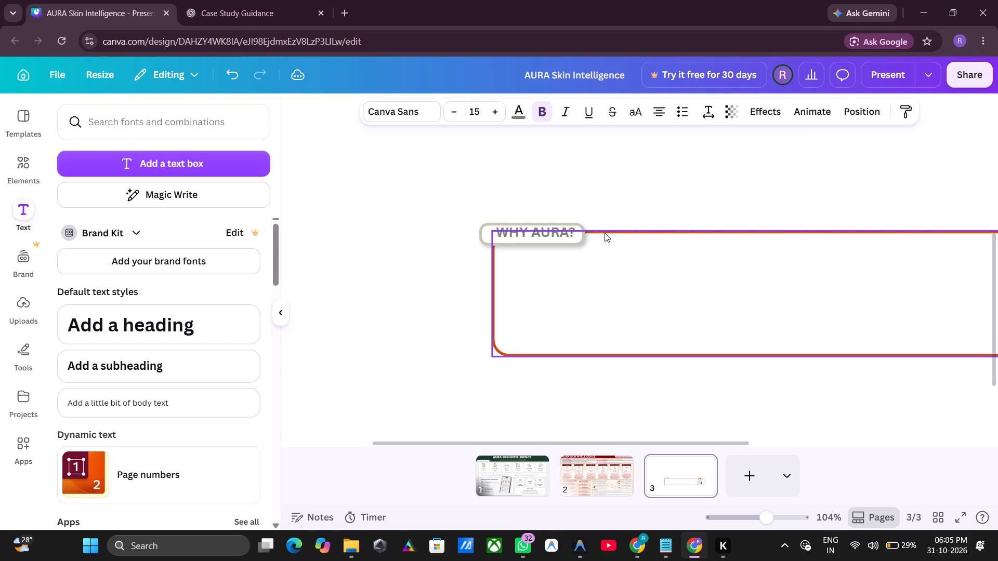
key("Down")
key("Down")
key("Down")
key("Left")
key("Left")
key("Up")
key("Up")
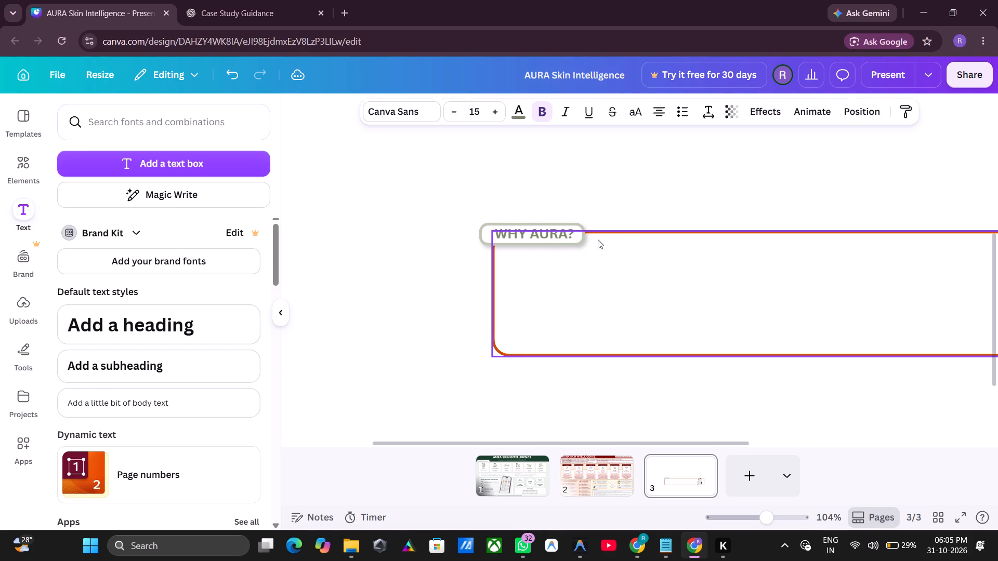
key("Down")
key("Left")
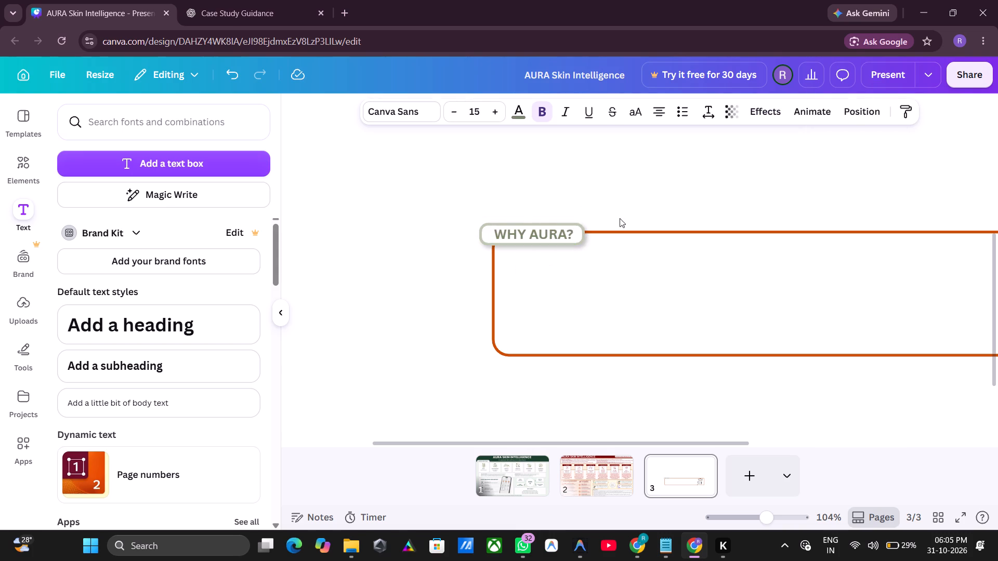
key("Left")
left_click(667, 188)
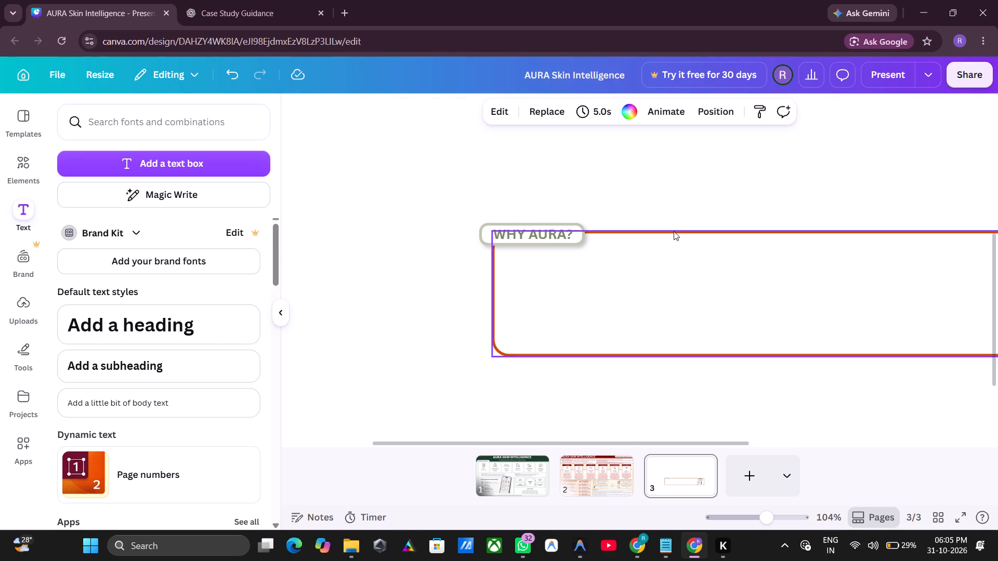
left_click(432, 208)
left_click(436, 206)
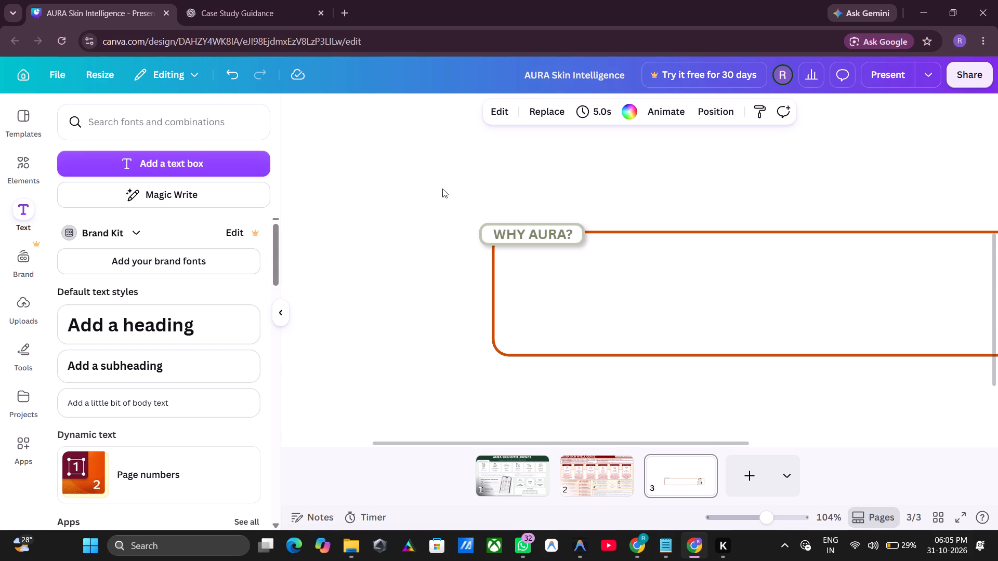
Change the orange stroke of the large rounded box on page 3 to the design's olive green.
scroll(421, 209, "down", 3, "ctrl")
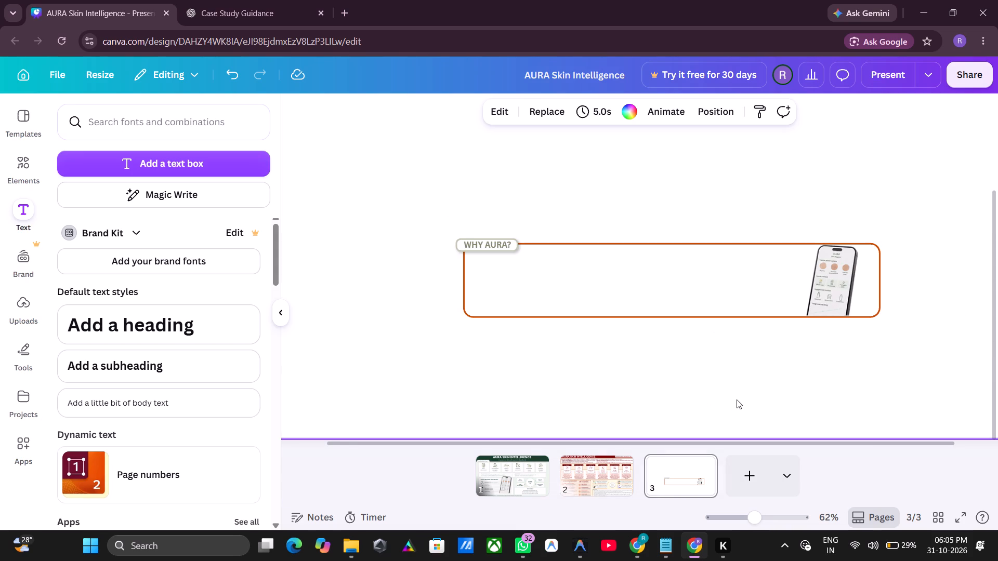
left_click(692, 313)
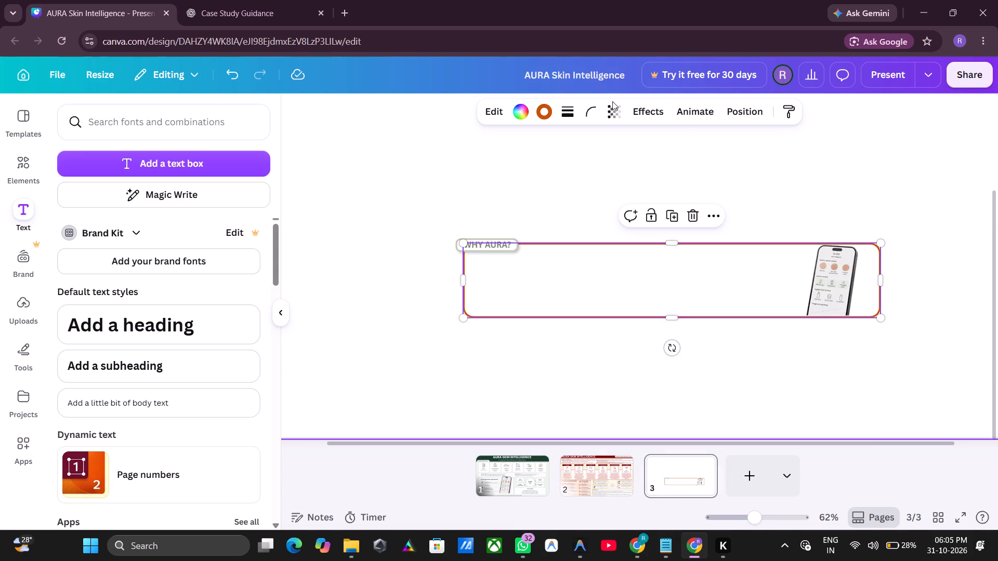
left_click(548, 109)
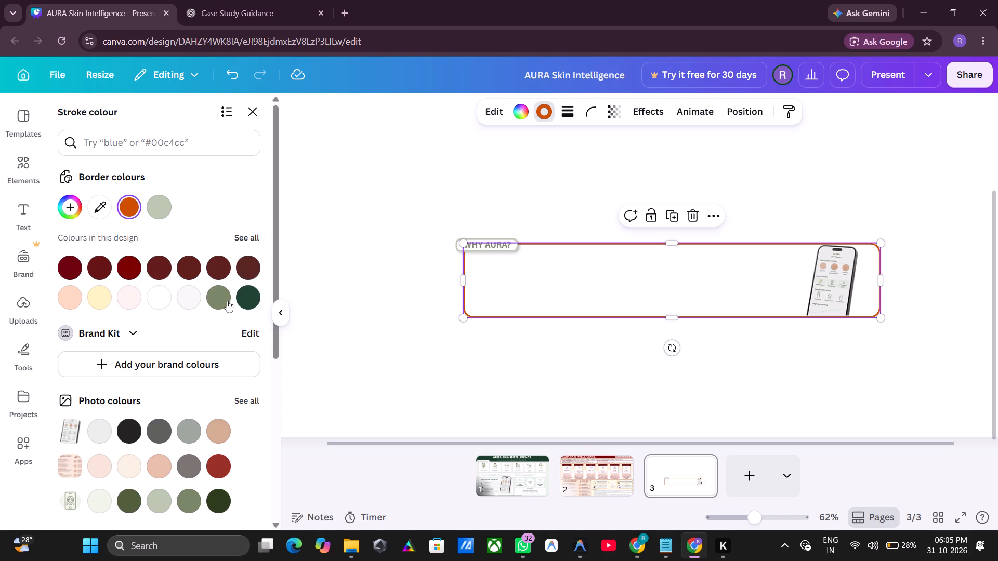
left_click(225, 301)
left_click(358, 255)
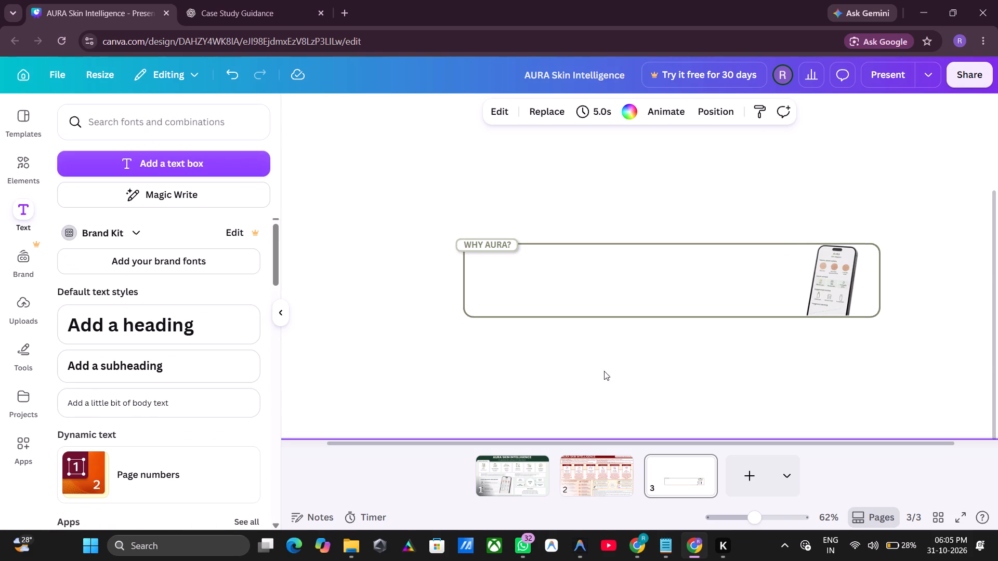
Nudge the phone mockup right and slightly down so it sits closer to the box's right end and bottom border.
left_click(837, 298)
key("Right")
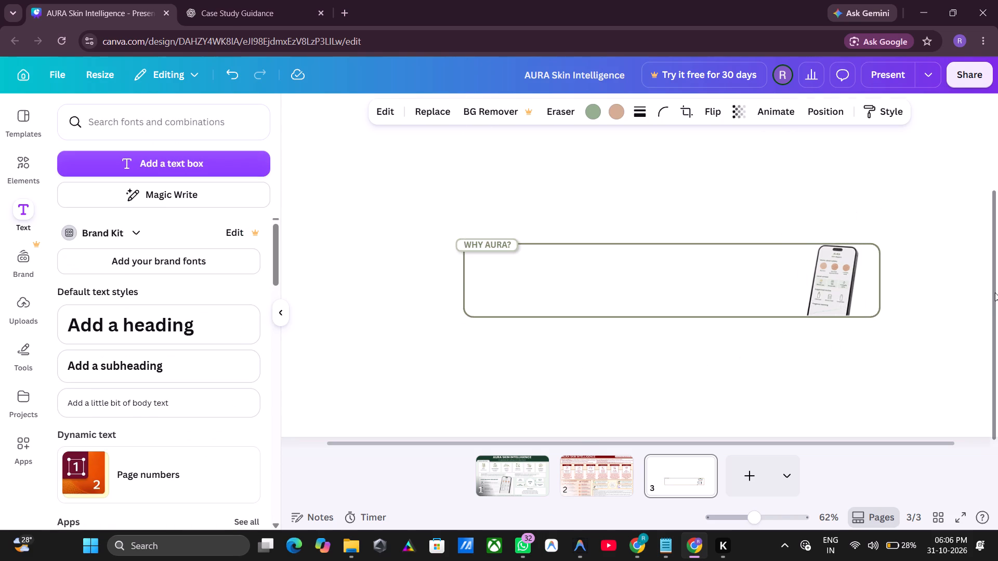
key("Right")
key("Right")
key("Right")
key("Right")
key("Right")
key("Right")
key("Right")
key("Right")
key("Right")
key("Right")
key("Right")
key("Right")
key("Right")
key("Right")
key("Right")
key("Right")
key("Right")
key("Right")
key("Right")
key("Right")
key("Down")
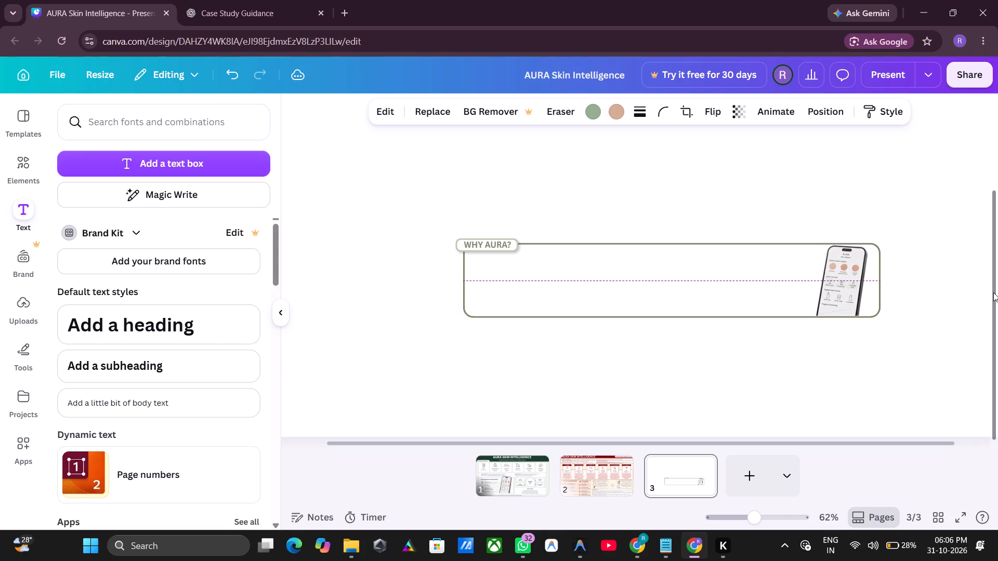
key("Down")
key("Down")
key("Down")
key("Up")
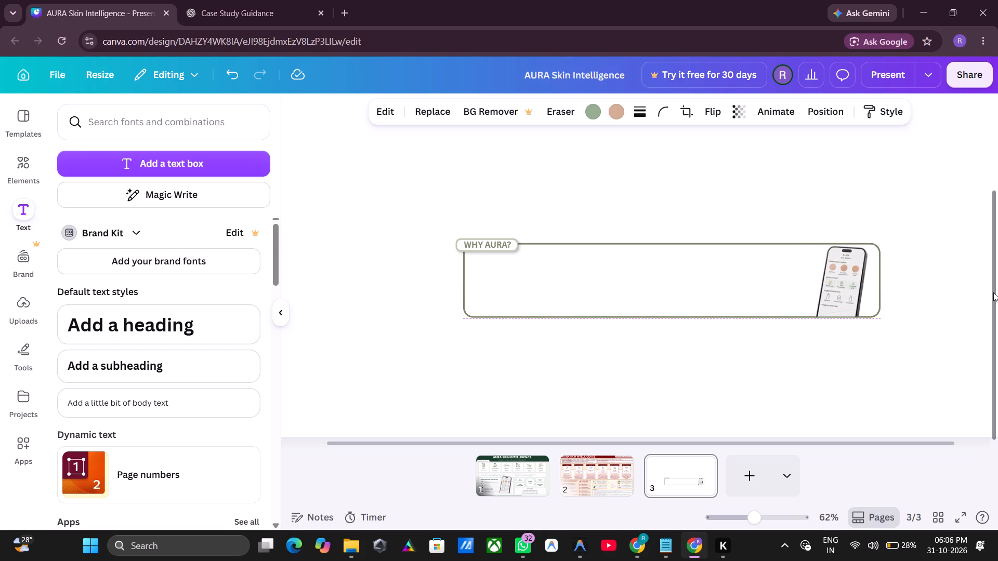
key("Up")
left_click(970, 289)
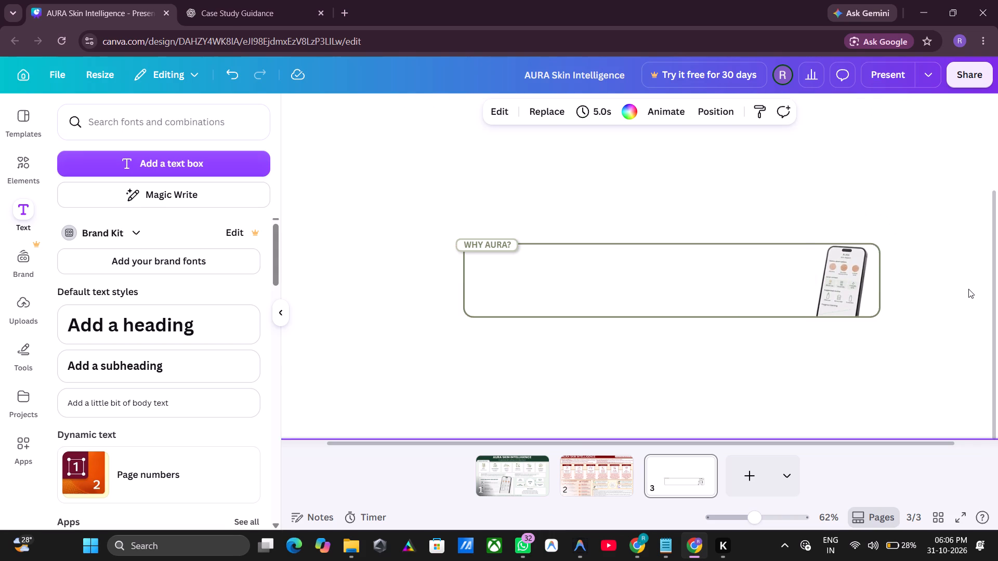
left_click(644, 551)
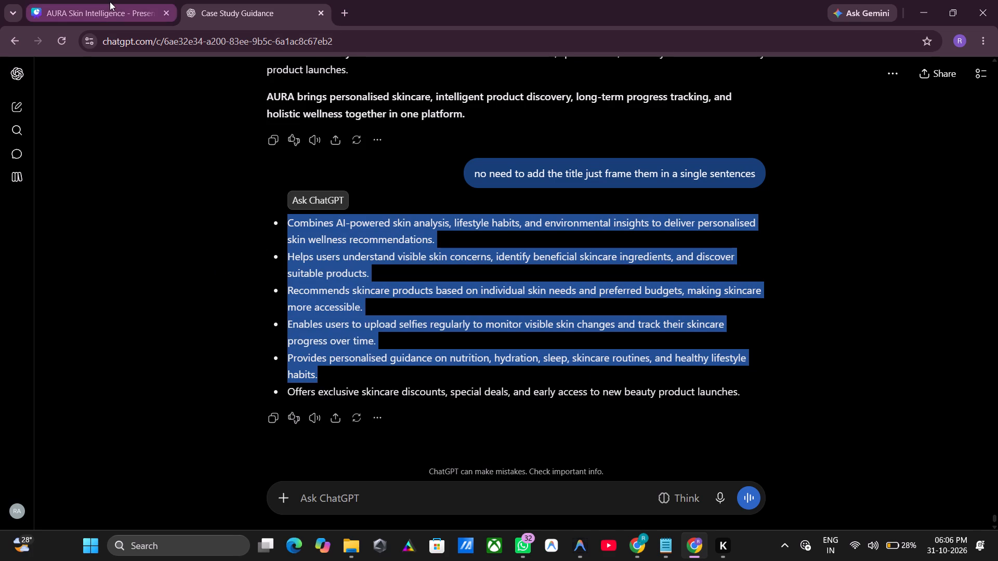
Return to the Canva design, paste the five copied bullet points into a new text box on page 3, and remove the trailing empty line.
left_click(79, 0)
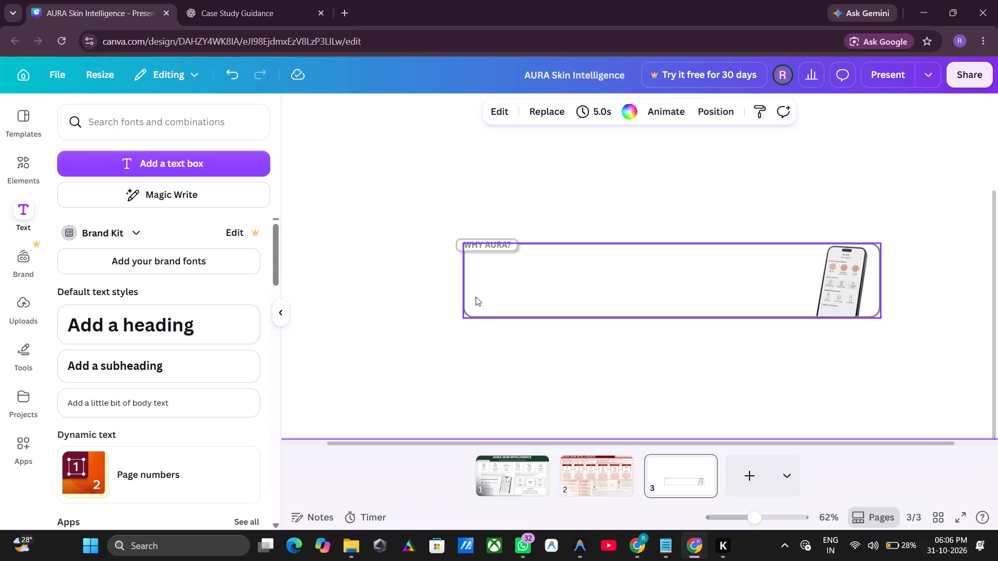
left_click(142, 163)
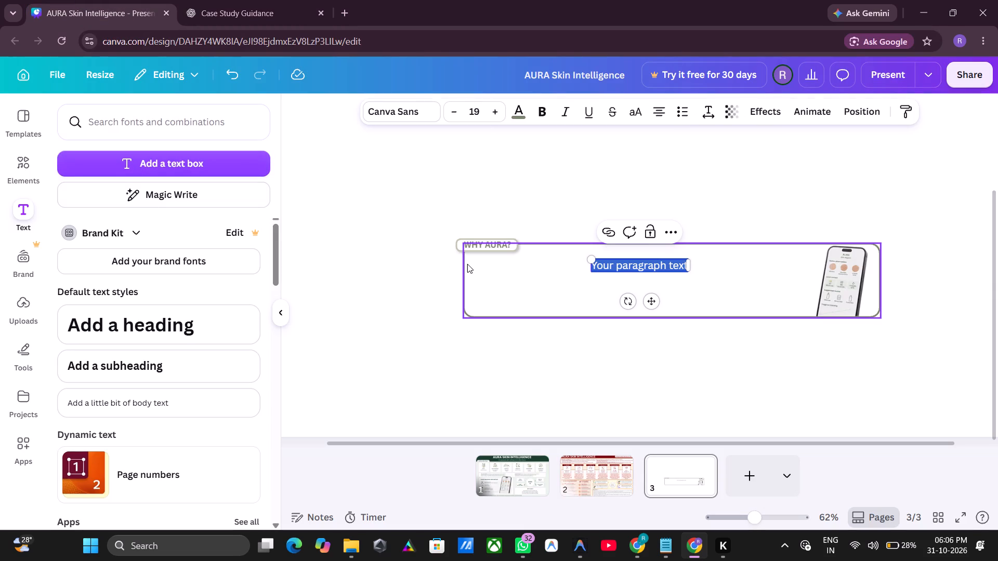
key("ctrl+v")
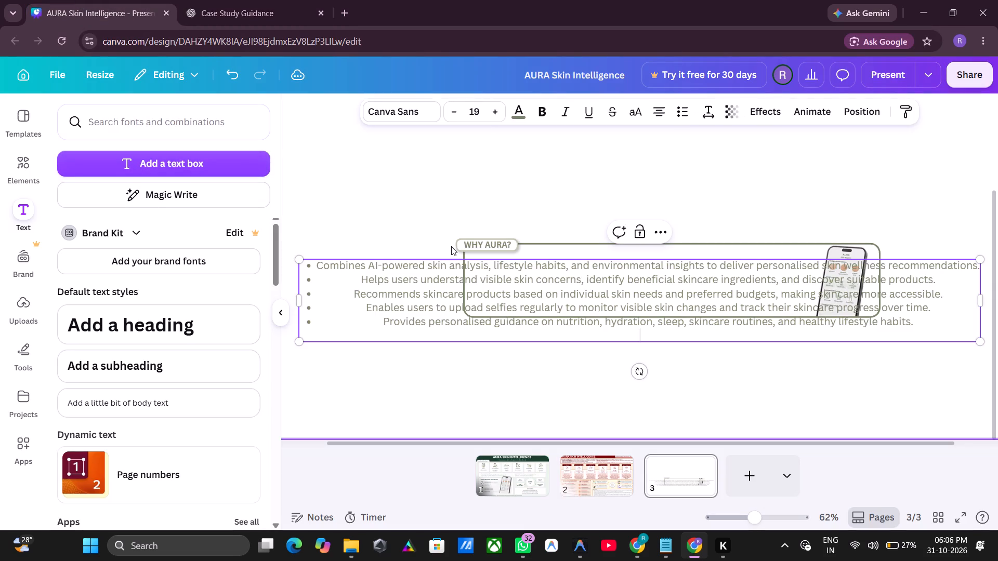
key("BackSpace")
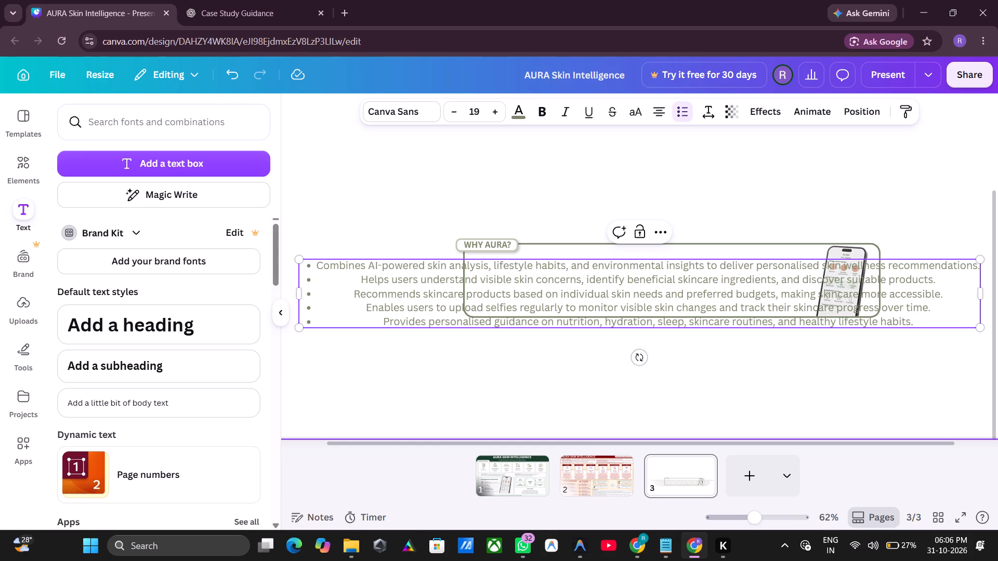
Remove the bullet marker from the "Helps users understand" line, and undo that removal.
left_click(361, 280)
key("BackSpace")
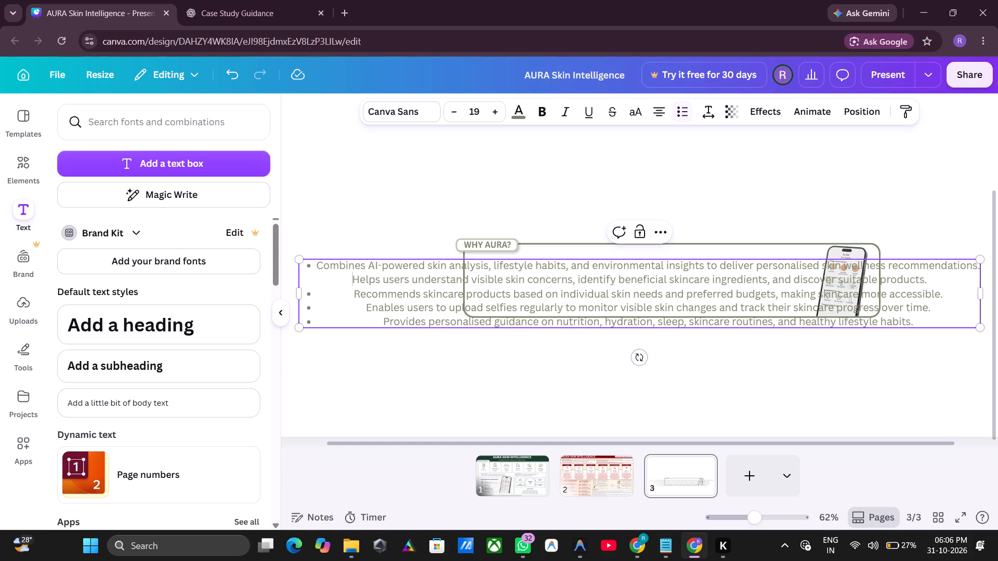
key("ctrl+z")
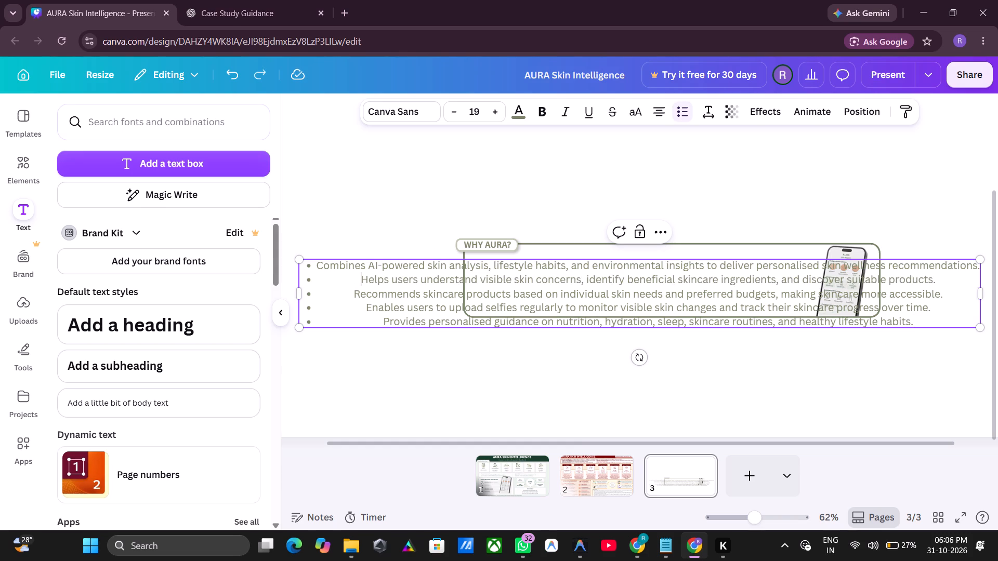
Left-align all five bullet points in the pasted text box.
left_click(356, 316)
key("ctrl+a")
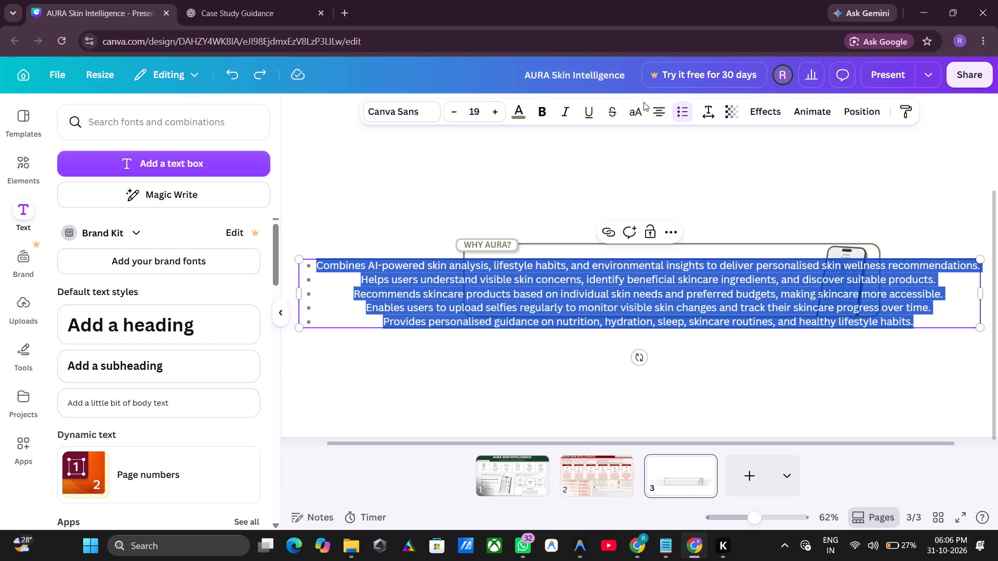
left_click(659, 111)
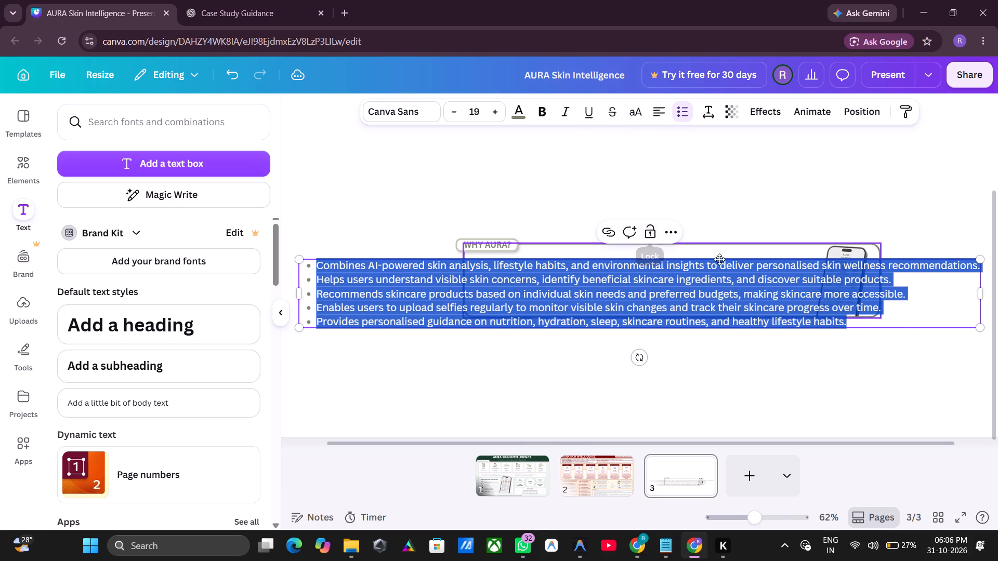
left_click(858, 344)
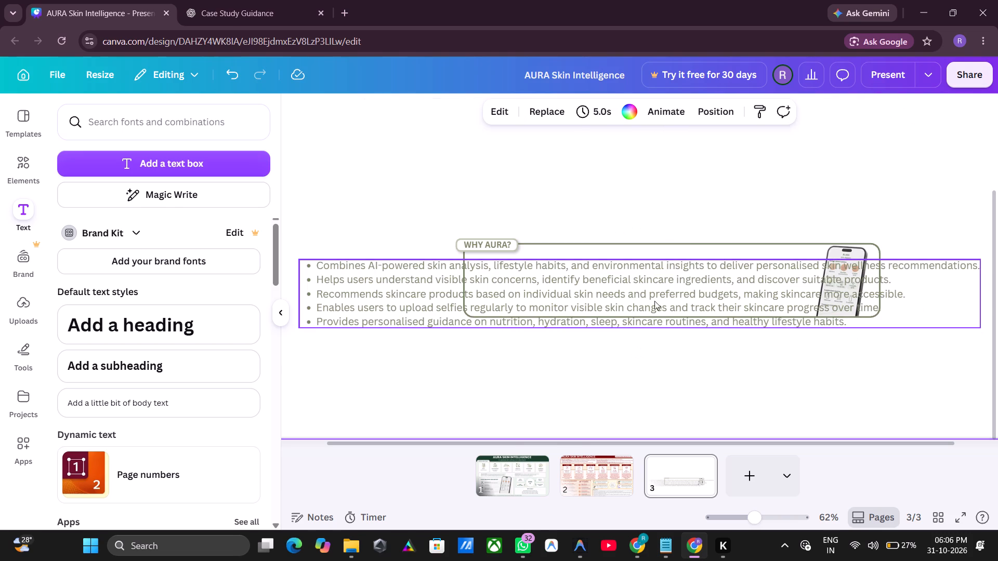
left_click(637, 402)
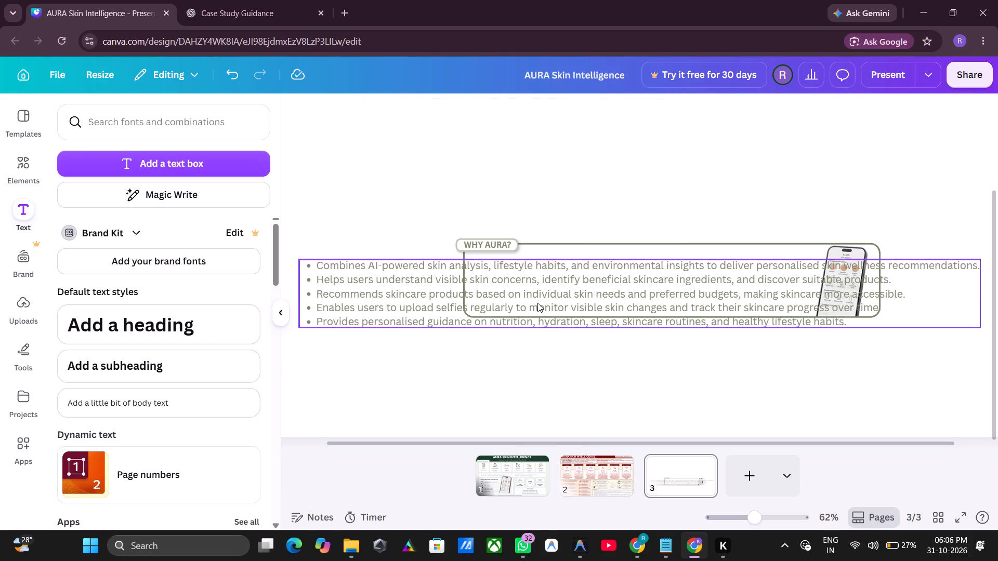
Shrink the bullet text to about size 14.5 and move it so it starts at the Why Aura box's left edge, below the label.
left_click_drag(537, 303, 541, 284)
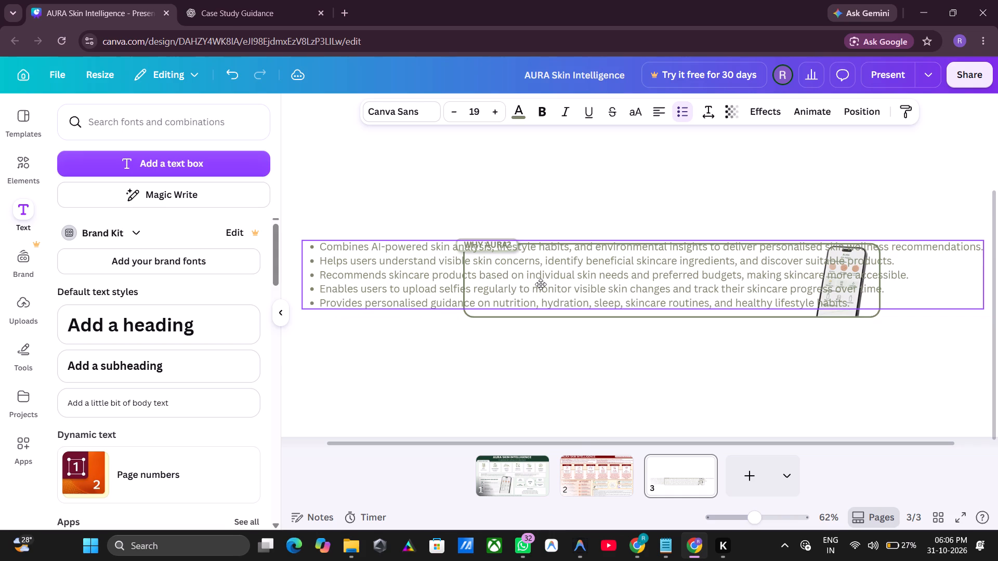
left_click_drag(541, 284, 701, 301)
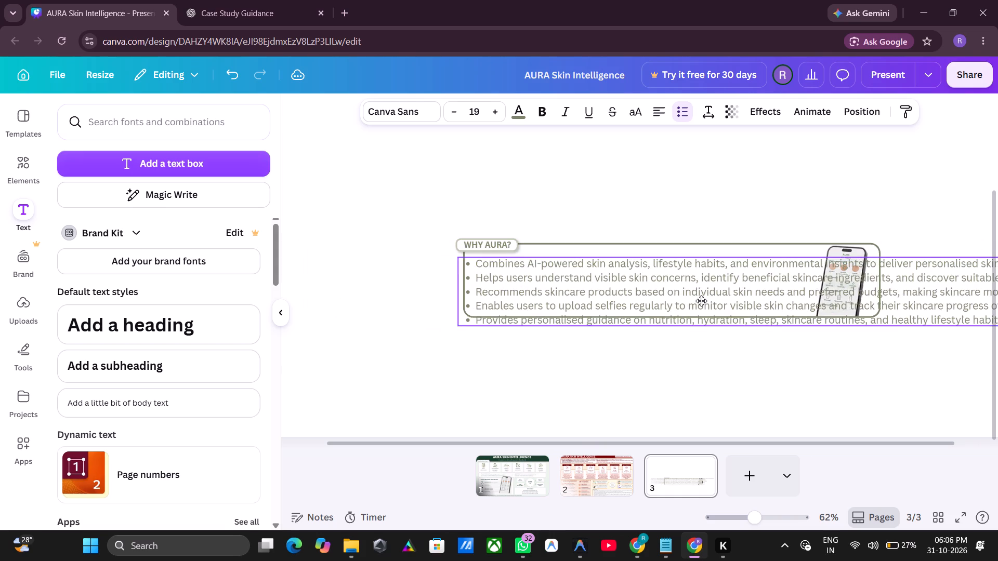
left_click_drag(701, 301, 520, 294)
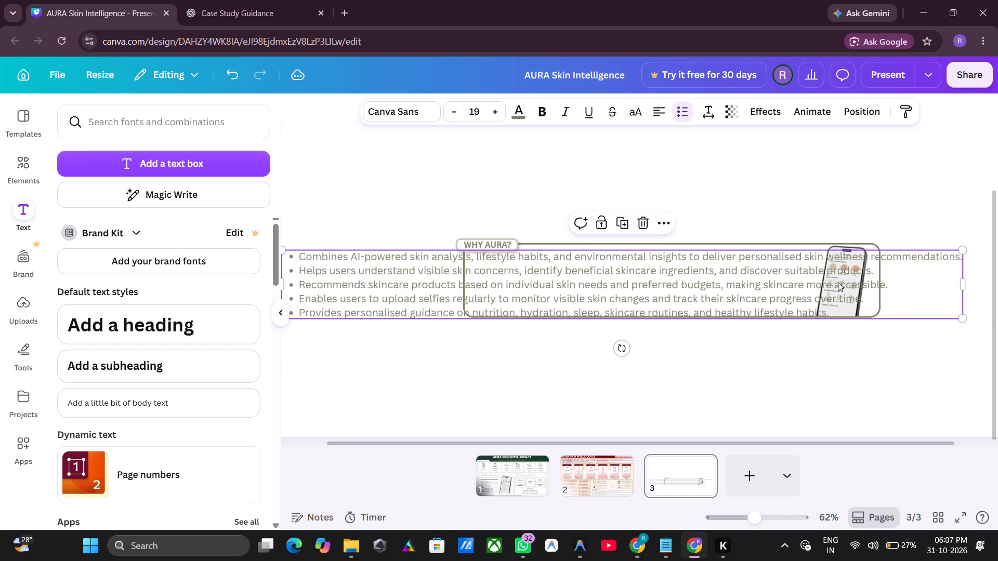
left_click_drag(963, 248, 774, 314)
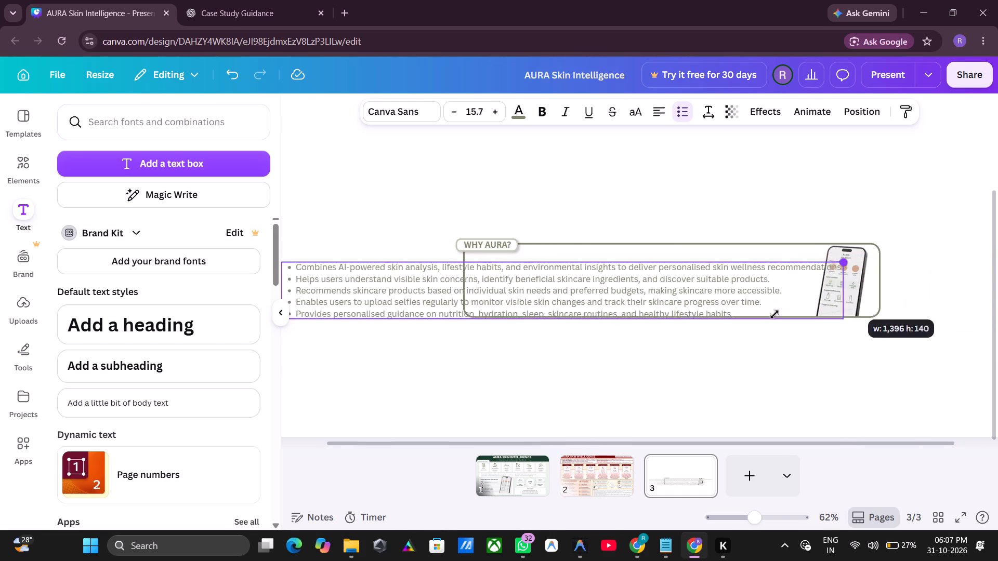
left_click_drag(774, 314, 822, 326)
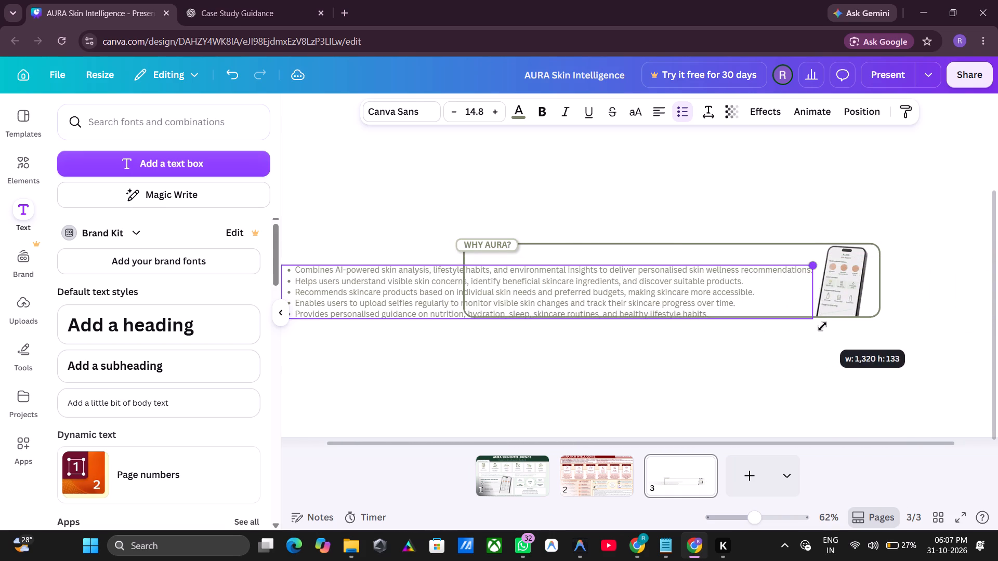
left_click_drag(822, 326, 808, 324)
left_click(677, 348)
left_click_drag(612, 300, 808, 295)
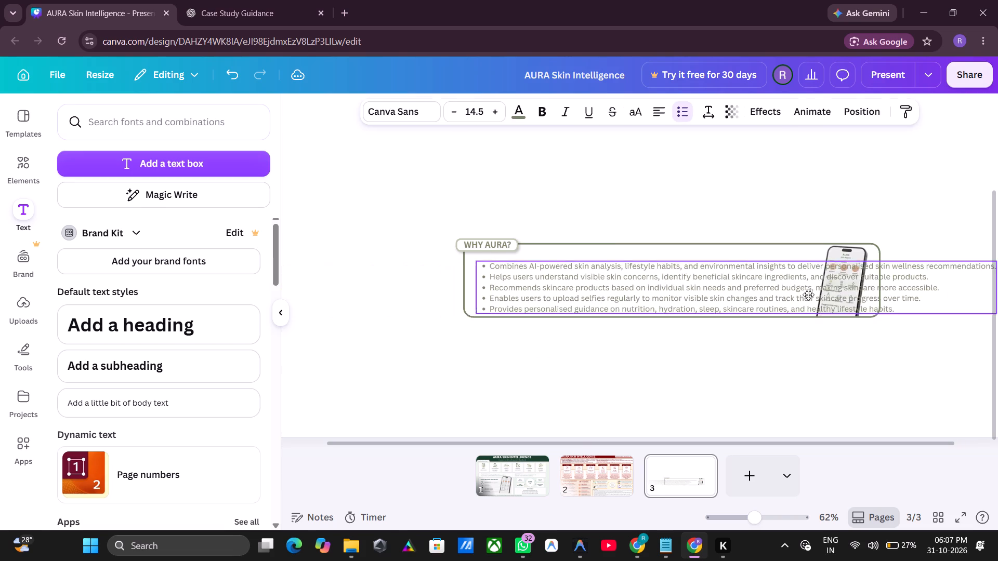
left_click_drag(808, 295, 797, 291)
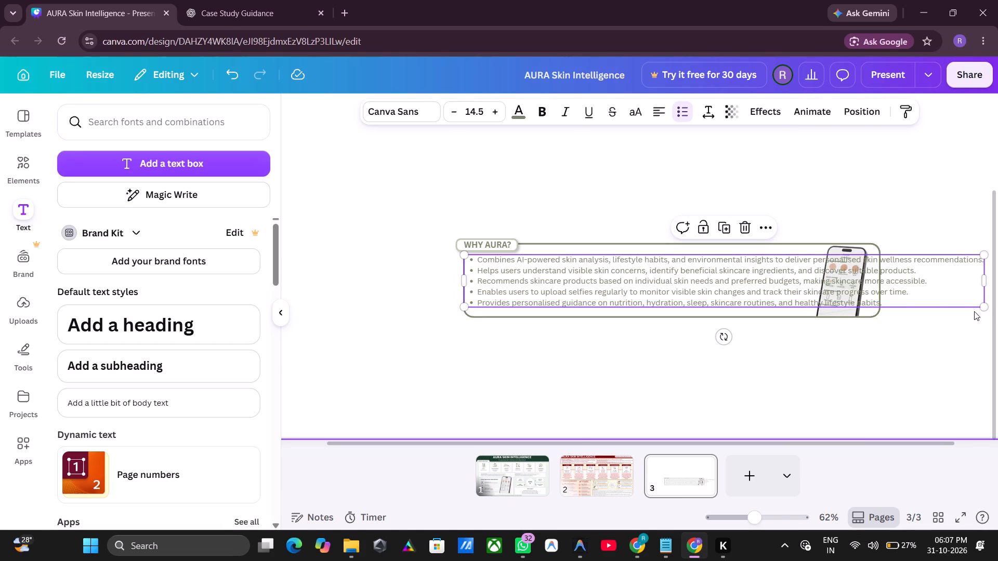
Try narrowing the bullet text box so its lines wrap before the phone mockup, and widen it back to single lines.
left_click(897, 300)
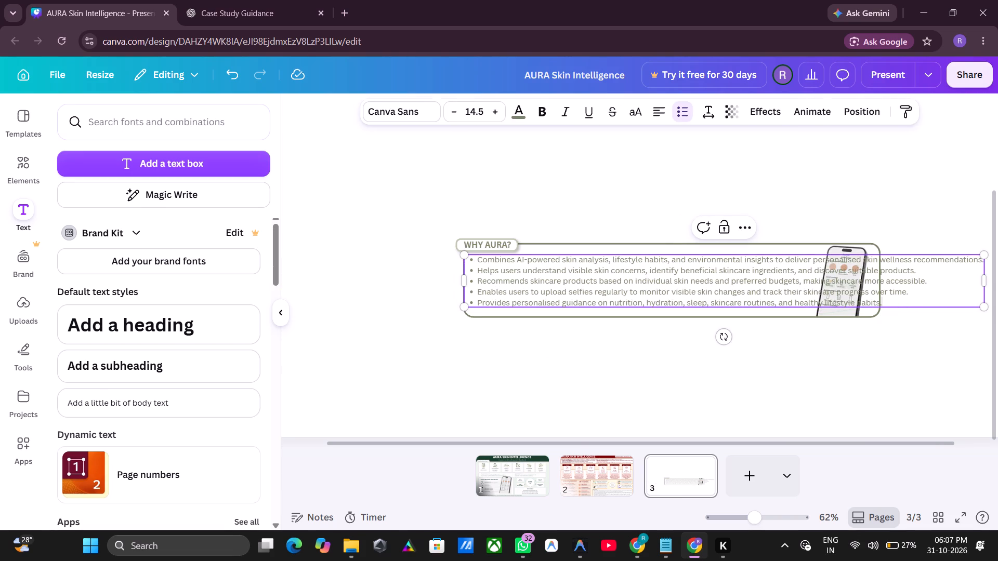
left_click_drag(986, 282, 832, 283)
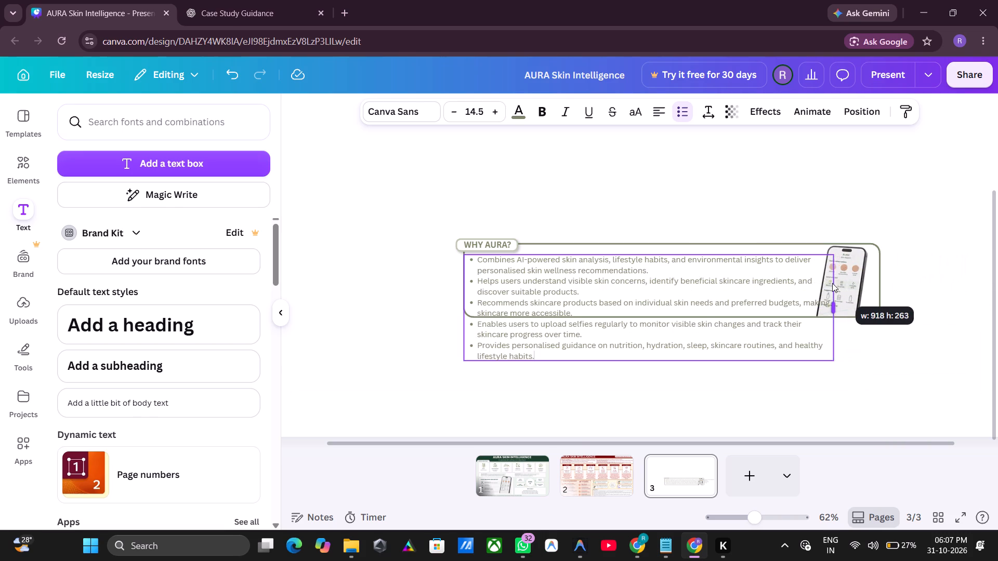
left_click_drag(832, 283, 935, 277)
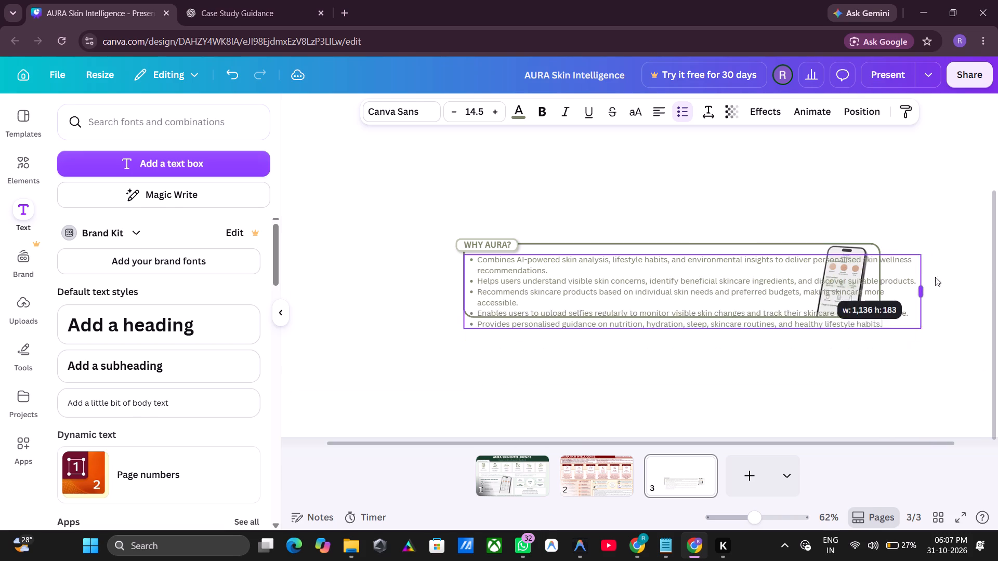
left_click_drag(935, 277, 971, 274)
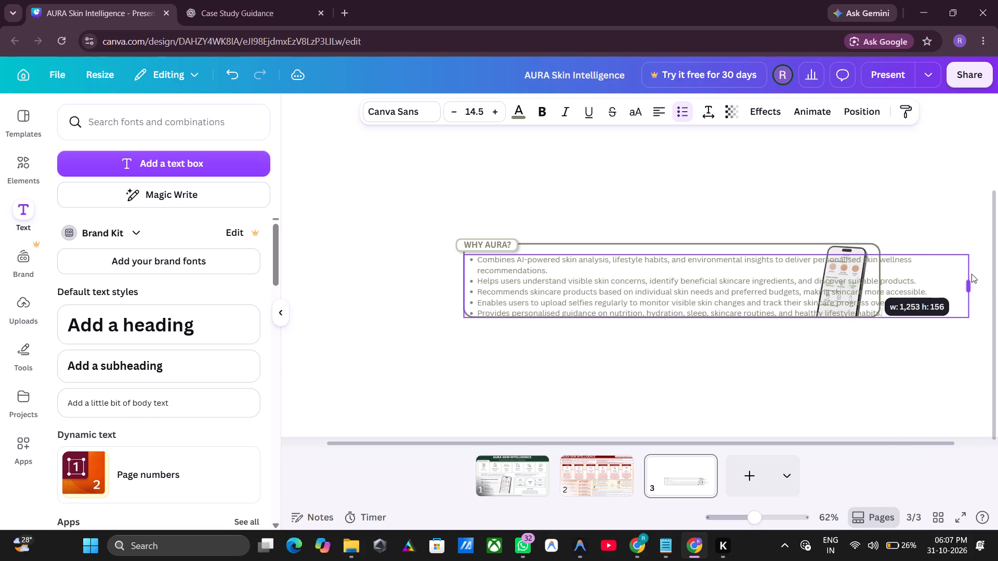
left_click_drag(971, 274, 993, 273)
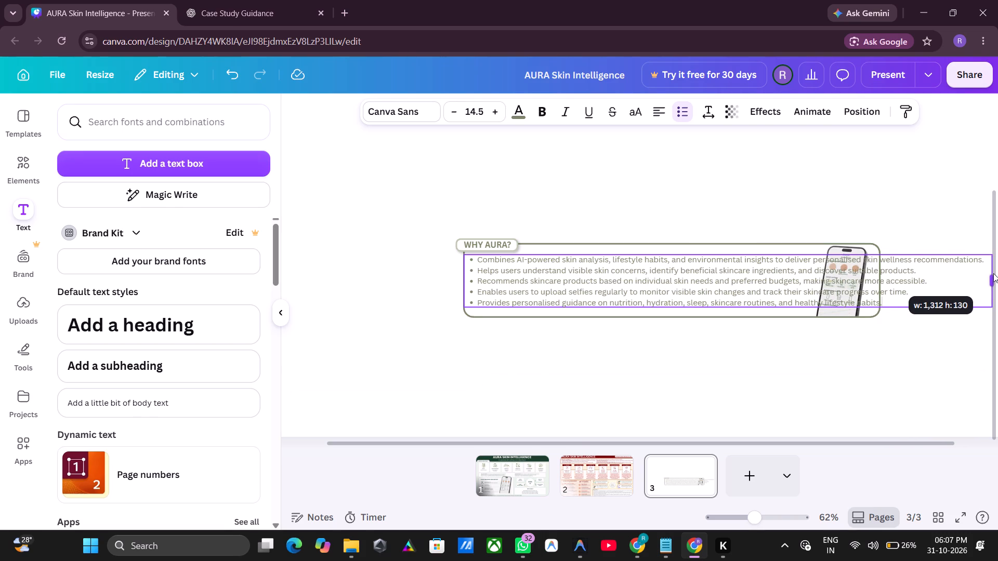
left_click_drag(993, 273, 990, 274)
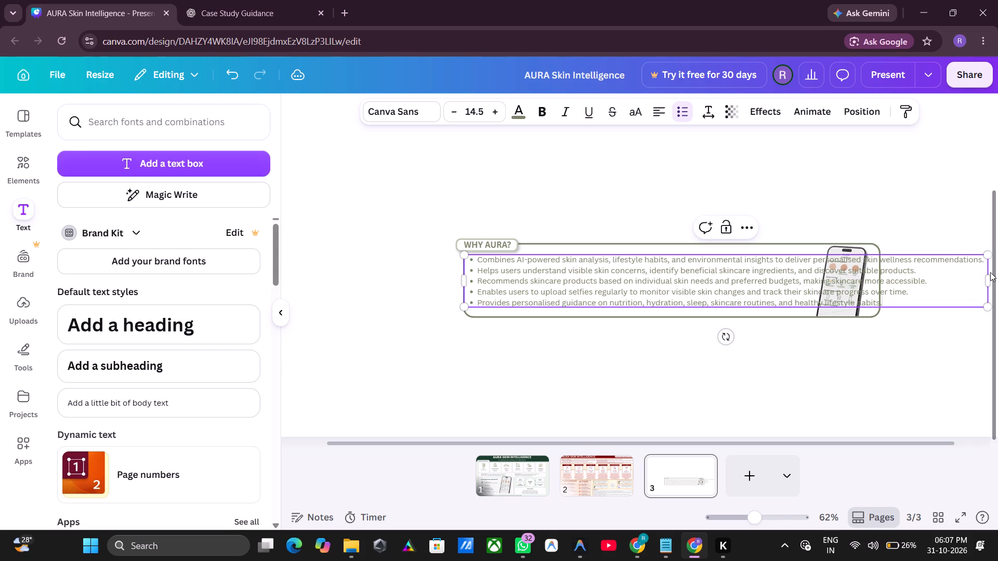
Shrink the bullet text to about size 12.7 and centre it vertically in the box, aligned with the box's left edge.
left_click_drag(988, 254, 968, 258)
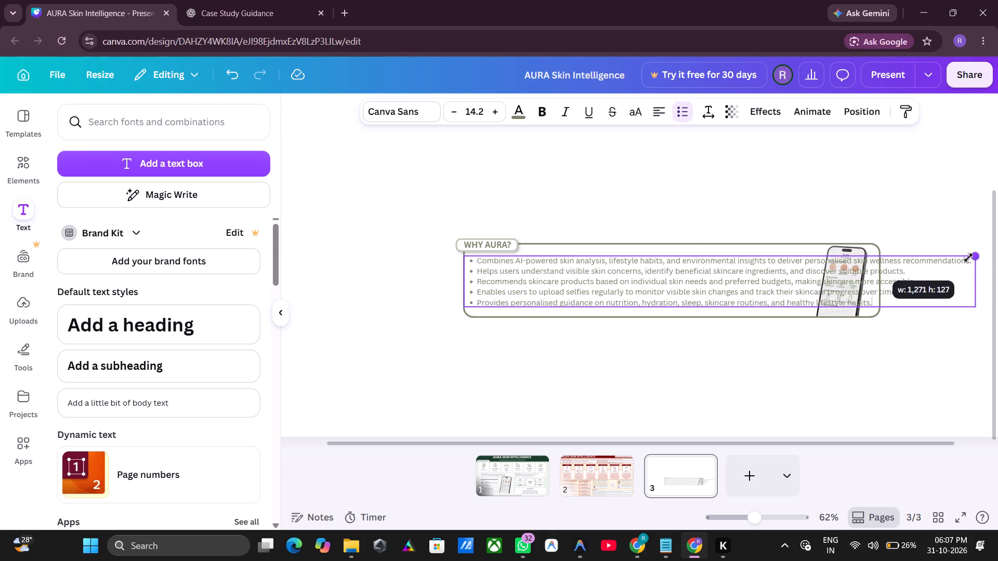
left_click_drag(968, 258, 922, 263)
left_click(826, 351)
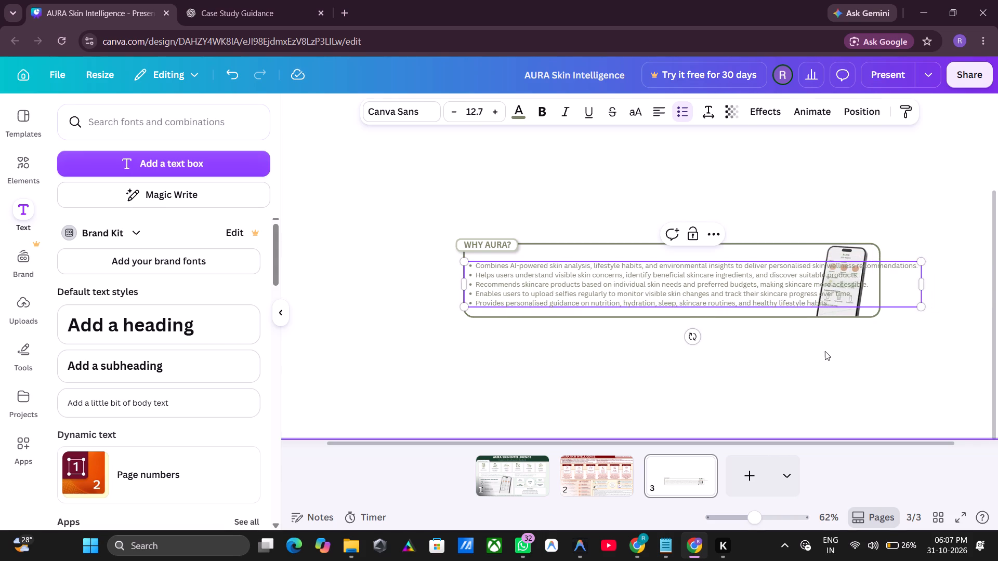
left_click_drag(682, 293, 680, 288)
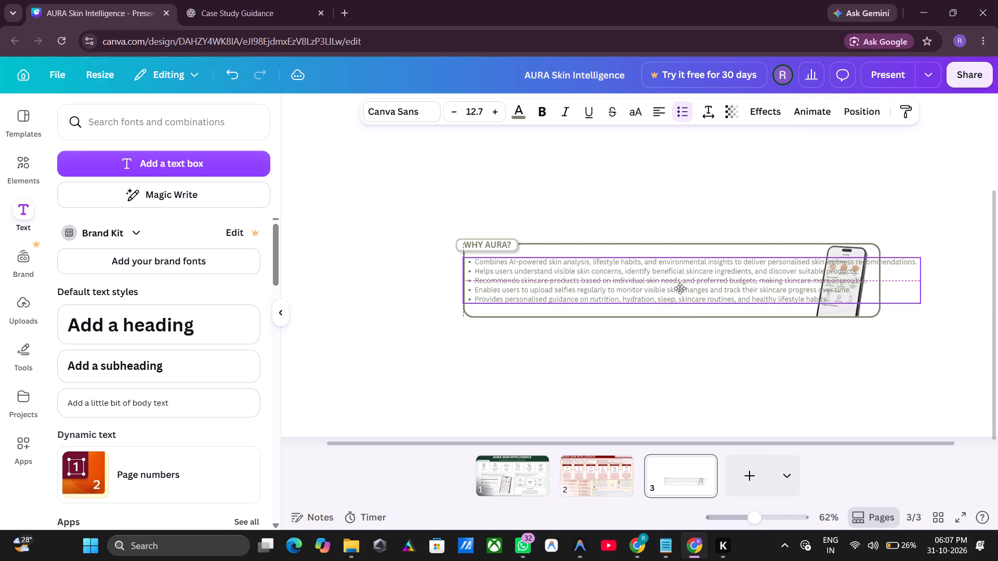
left_click_drag(680, 288, 681, 288)
left_click(692, 341)
left_click(718, 362)
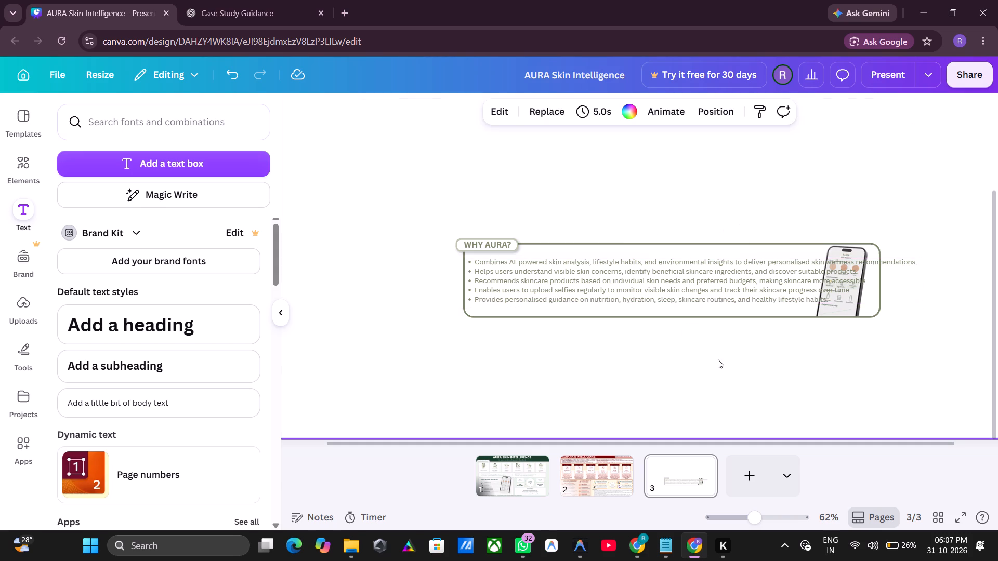
Nudge the bullet text slightly upwards so it sits closer beneath the WHY AURA? label.
left_click(683, 293)
key("Up")
key("Up")
key("Up")
key("Up")
key("Up")
key("Up")
key("Up")
key("Up")
key("Up")
key("Up")
key("Up")
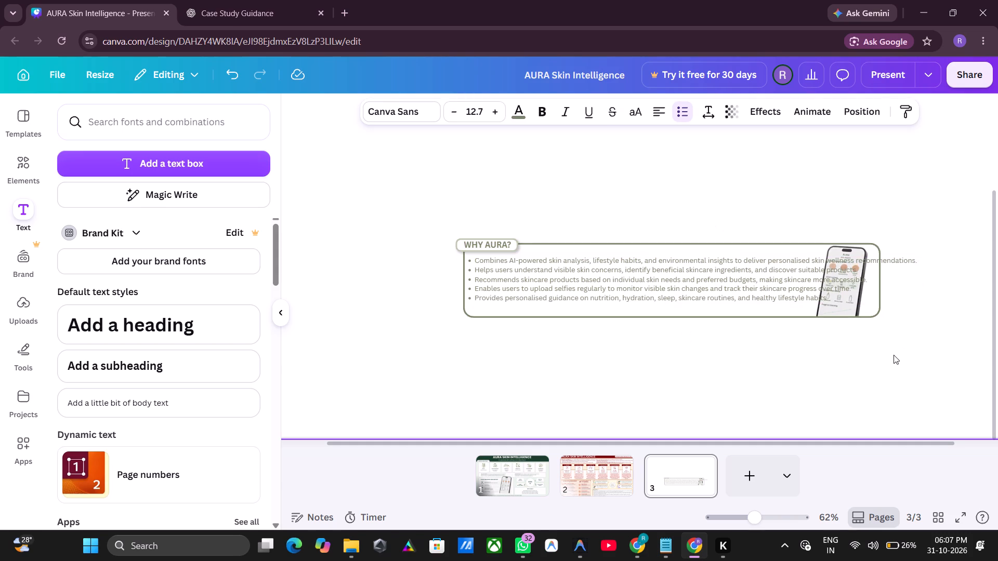
key("Down")
key("Down")
key("Down")
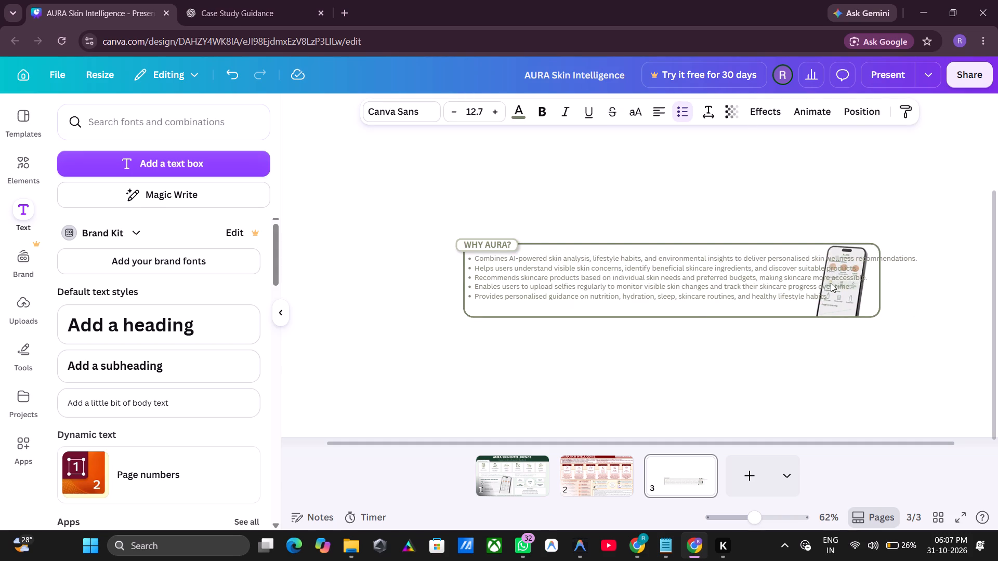
Narrow the bullet text box to about 1,014 wide so it ends inside the Why Aura box's right border.
left_click(763, 286)
left_click_drag(923, 279, 912, 278)
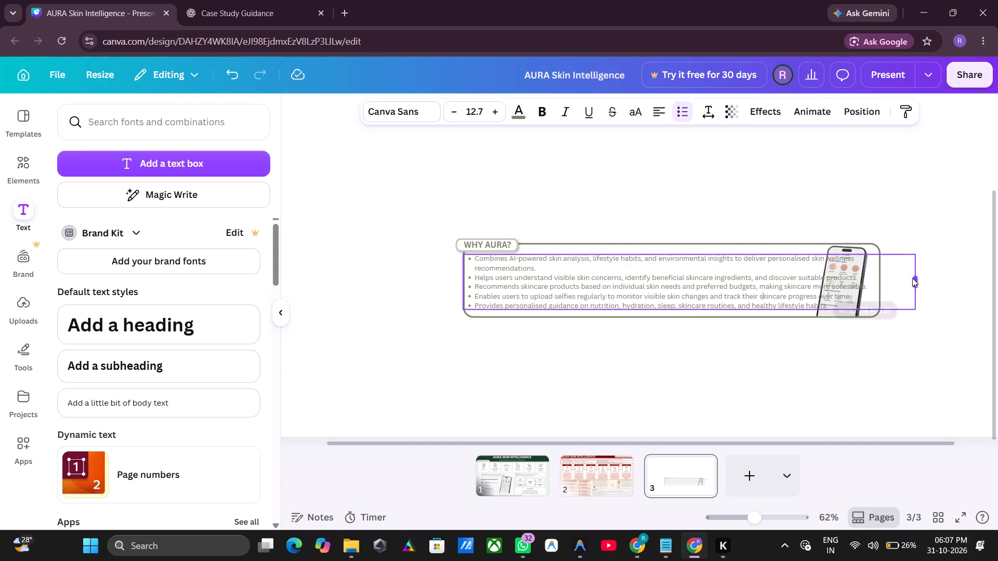
left_click_drag(912, 278, 830, 261)
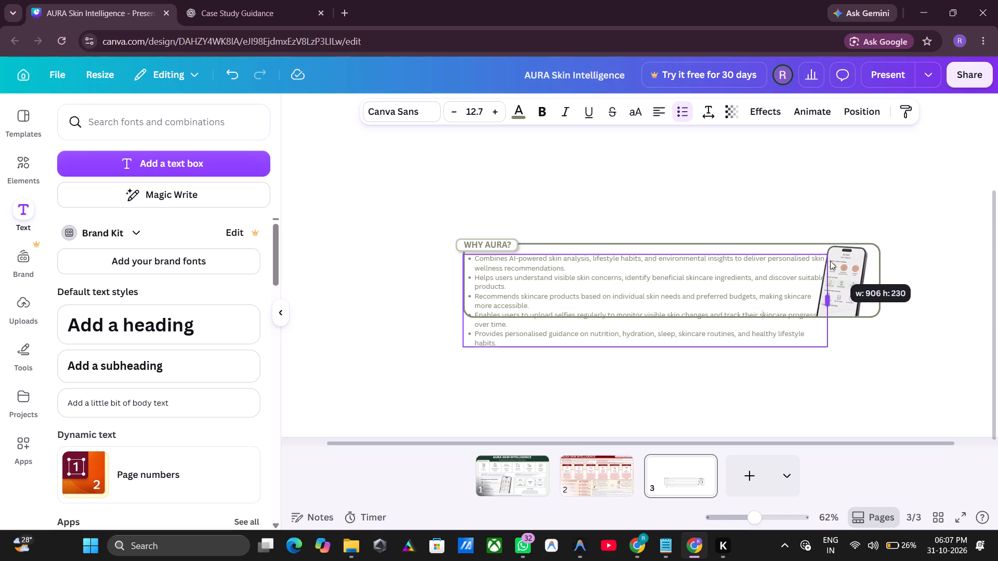
left_click_drag(830, 261, 874, 256)
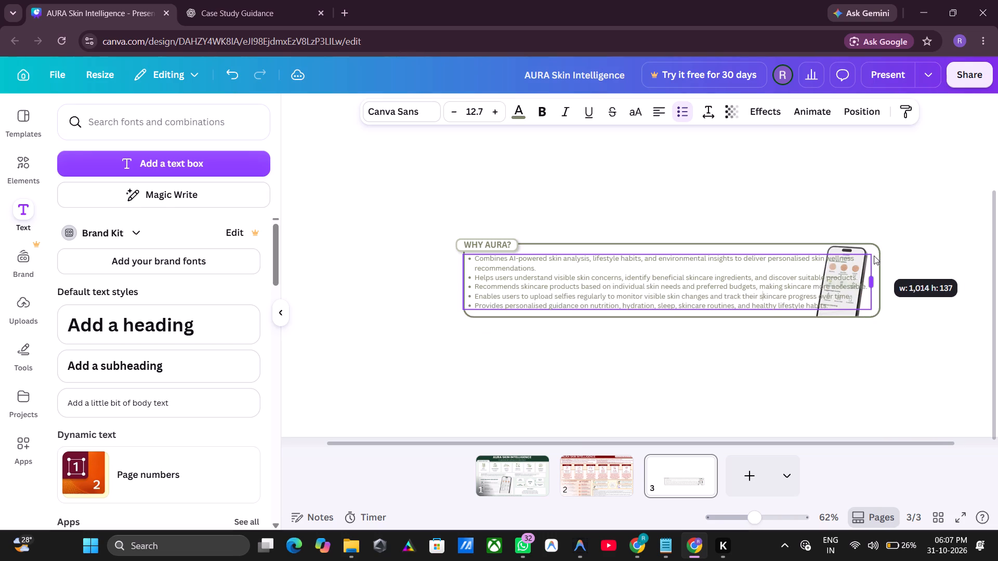
left_click_drag(874, 256, 870, 256)
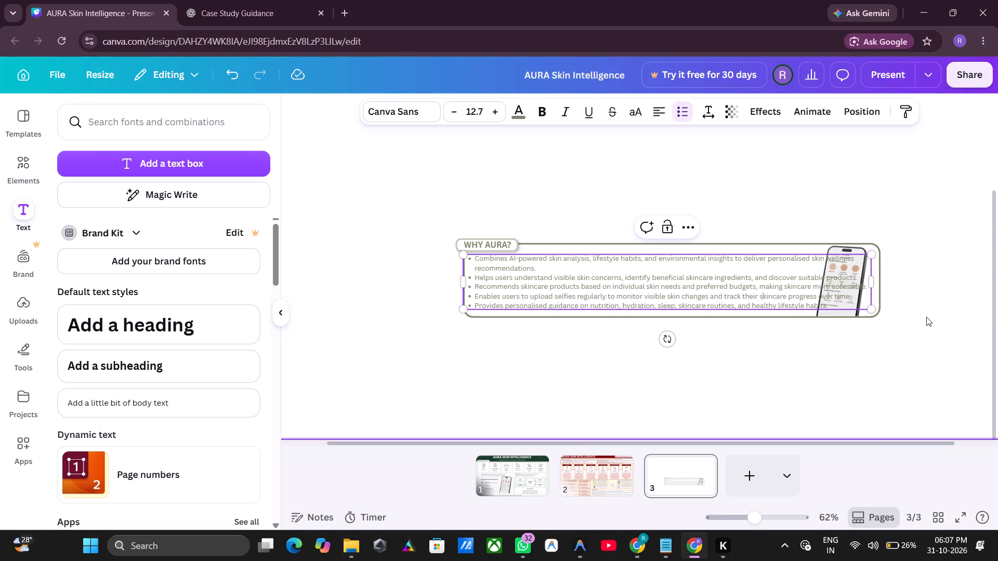
left_click_drag(917, 323, 923, 321)
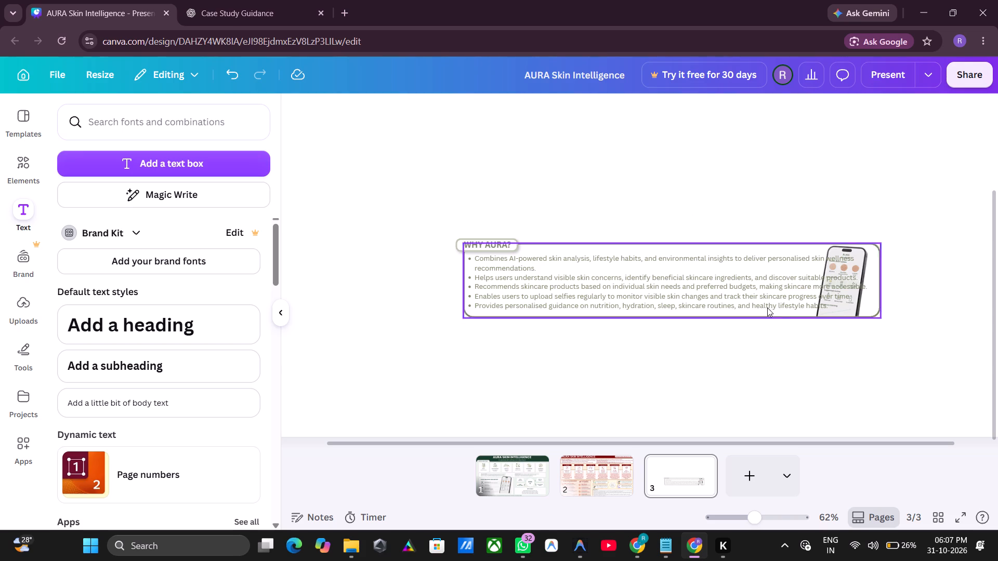
Scale the bullet text down to about size 11.9 inside the Why Aura box.
left_click(746, 284)
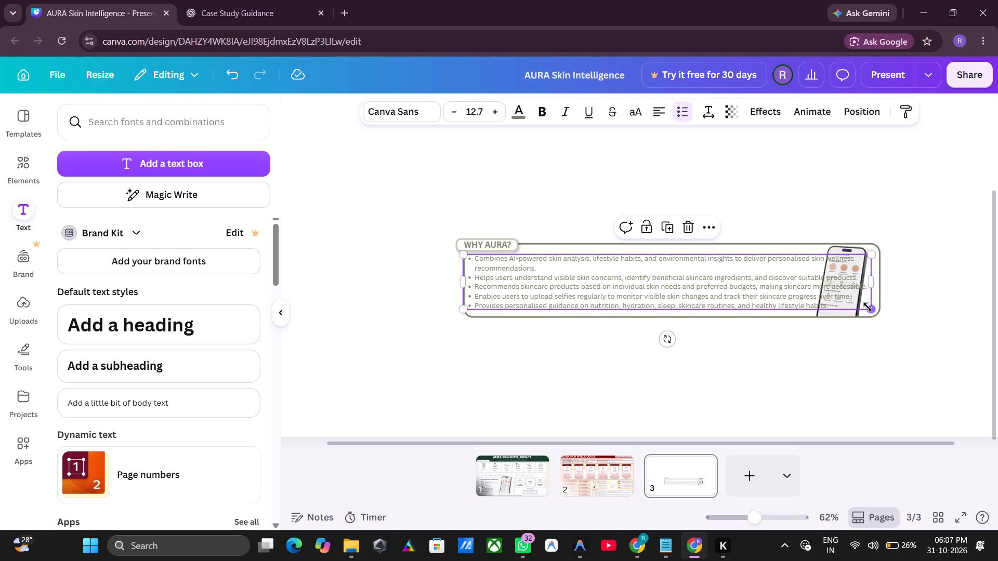
left_click(873, 286)
left_click_drag(871, 309, 856, 298)
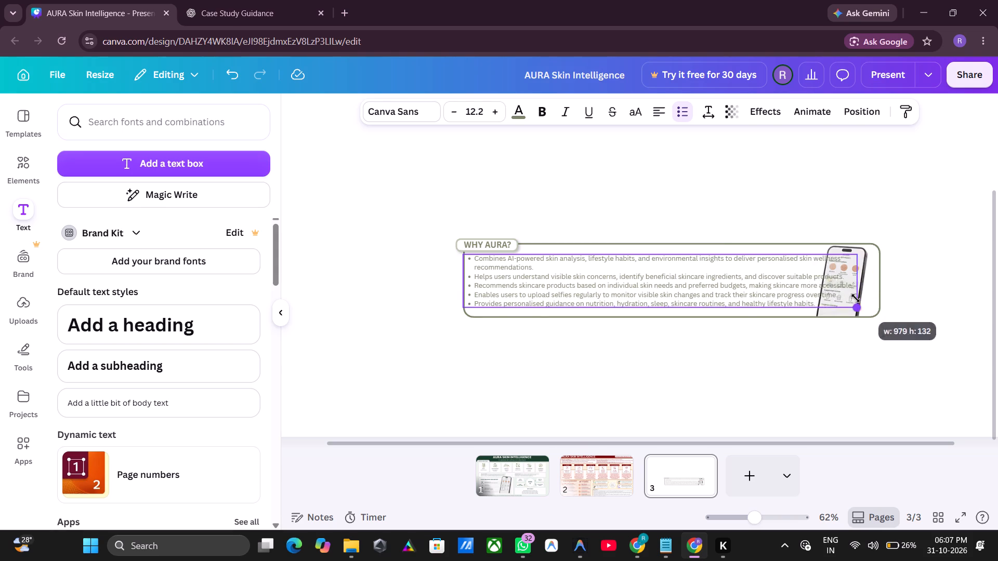
left_click_drag(856, 298, 795, 286)
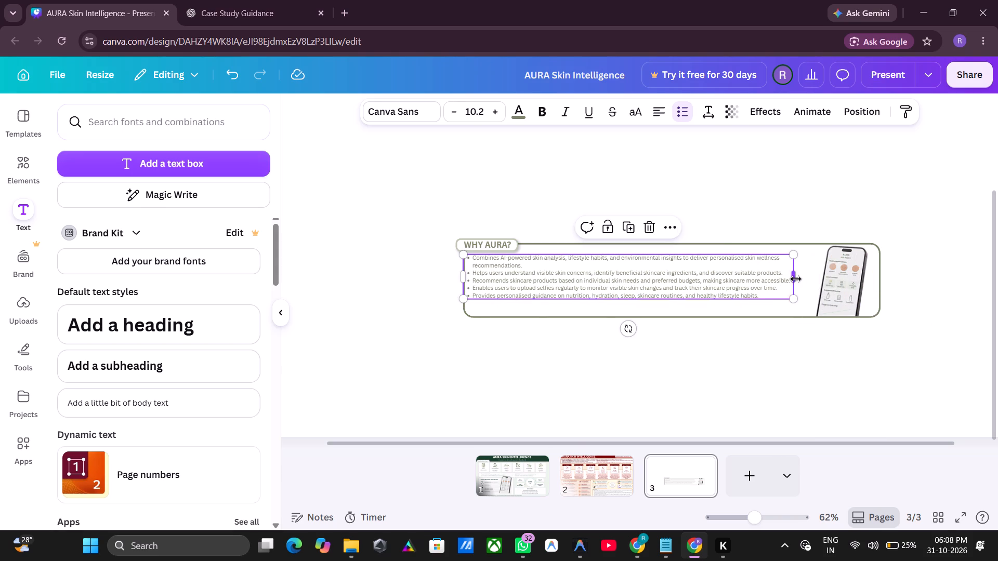
left_click(796, 279)
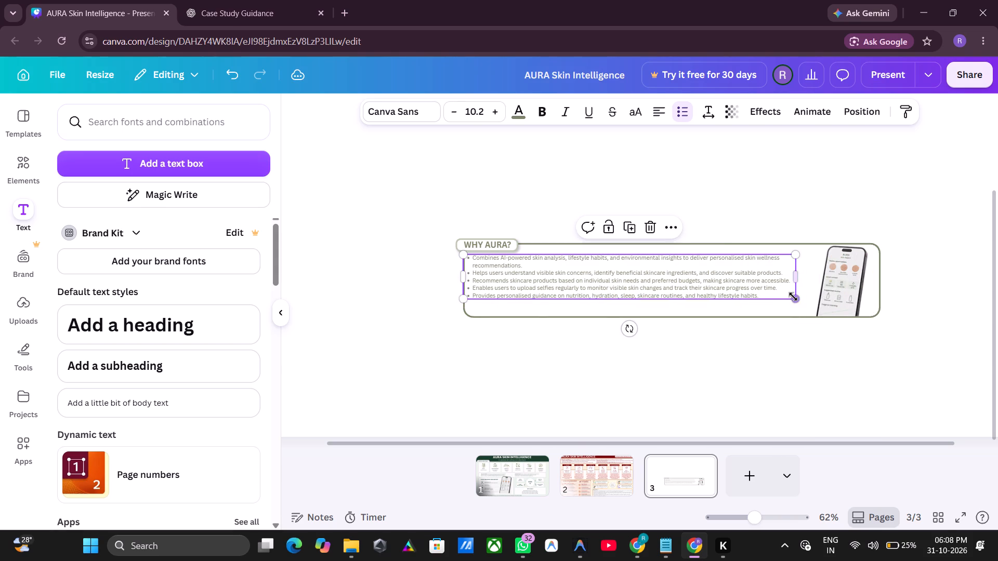
left_click_drag(792, 299, 835, 312)
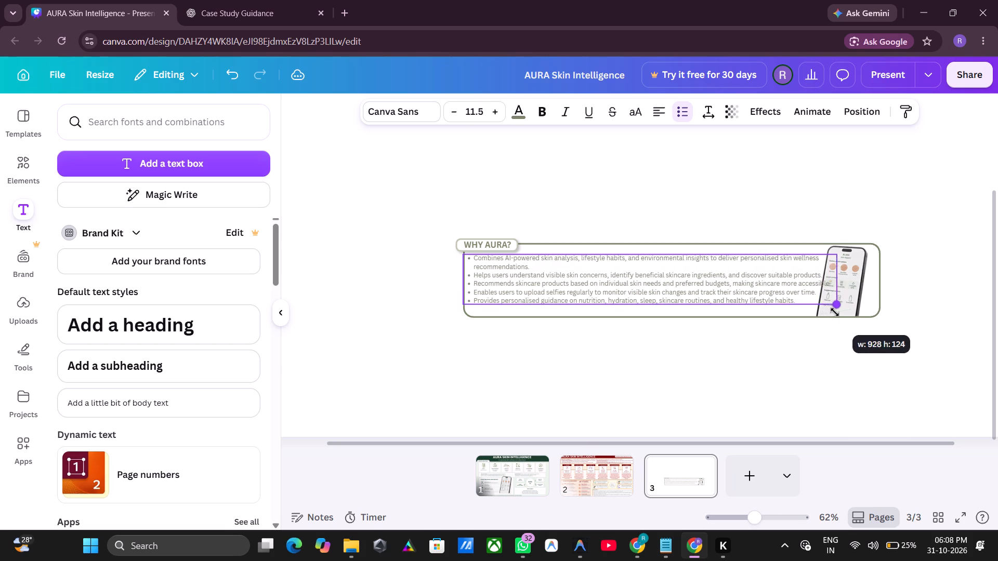
left_click_drag(835, 312, 844, 312)
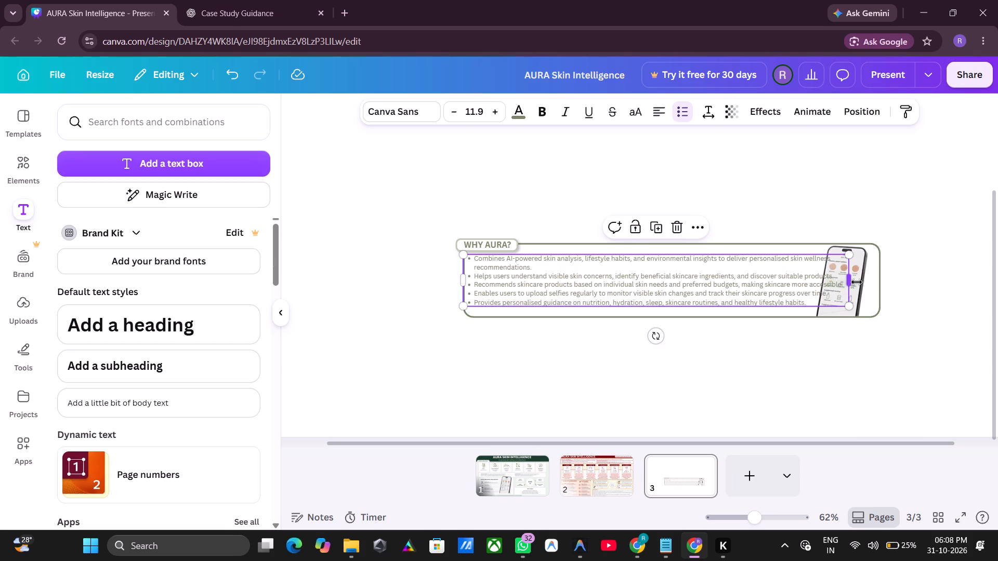
Narrow the bullet text box to about 923 wide, scaling its text to about size 11.4 so it ends at the phone mockup's edge.
left_click_drag(853, 283, 826, 283)
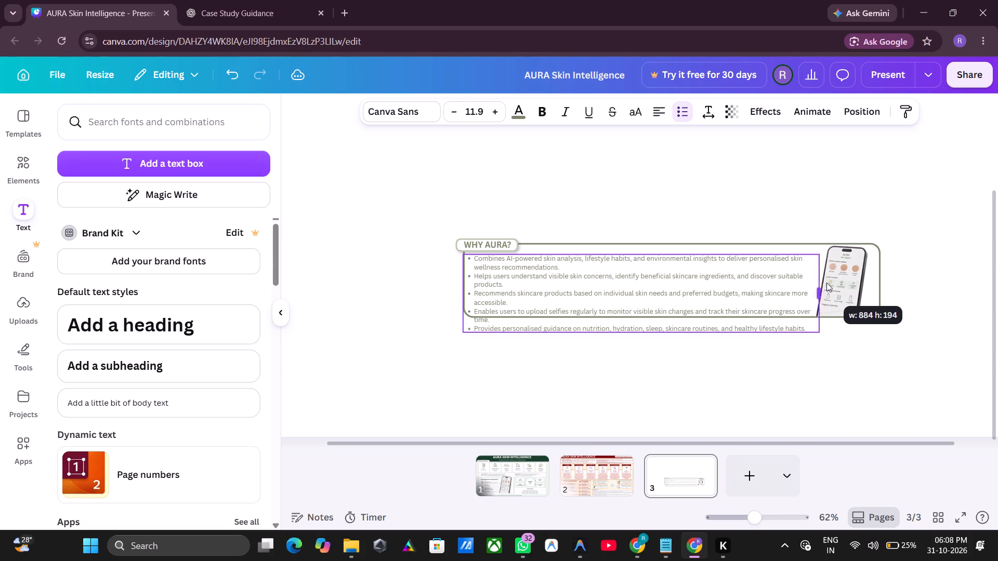
left_click_drag(826, 283, 838, 280)
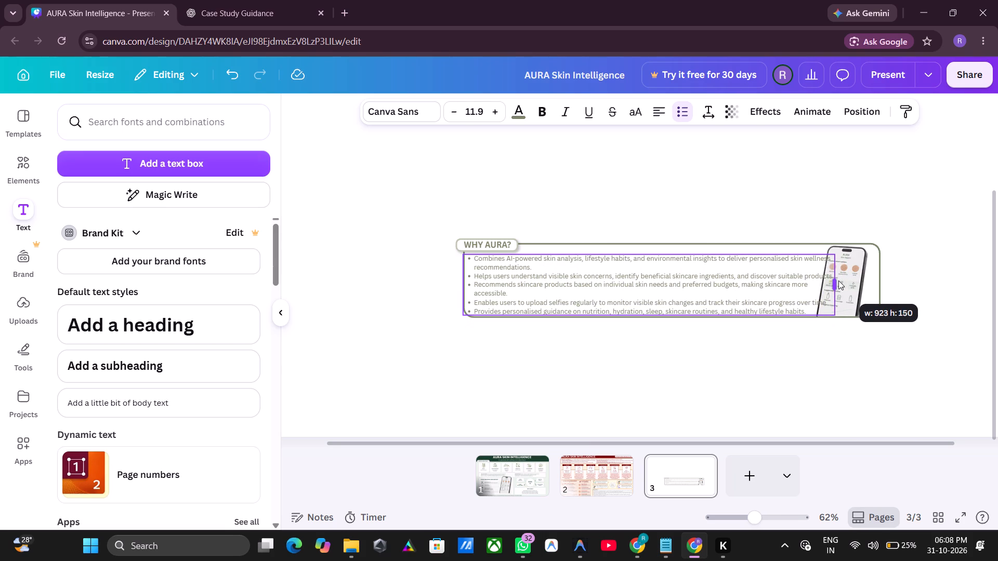
left_click_drag(838, 280, 839, 280)
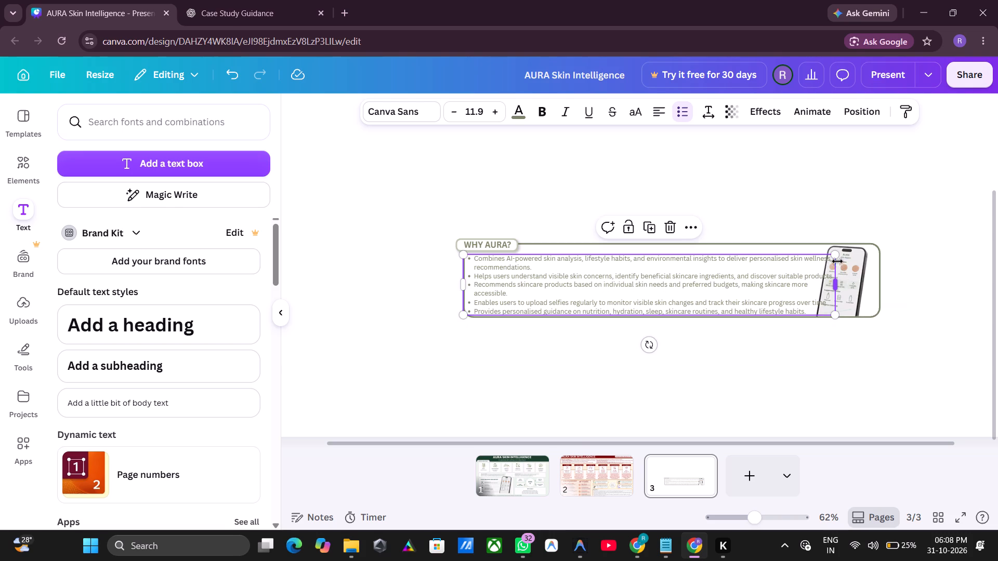
left_click_drag(836, 257, 820, 262)
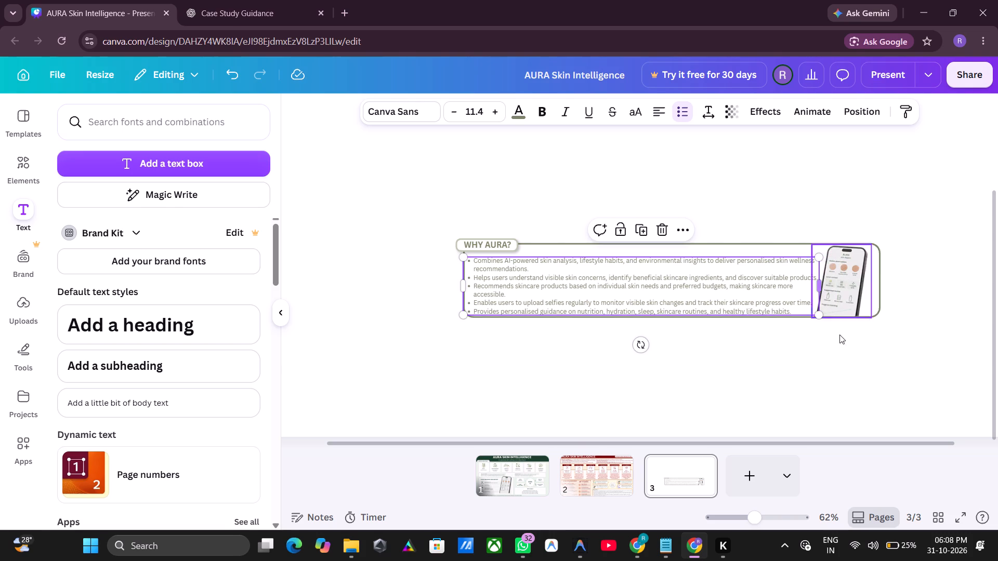
Nudge the bullet text slightly up and to the right so it sits evenly within the Why Aura box beside the phone.
left_click(842, 364)
left_click(731, 295)
key("Up")
key("Up")
key("Up")
key("Up")
key("Up")
key("Up")
key("Up")
key("Down")
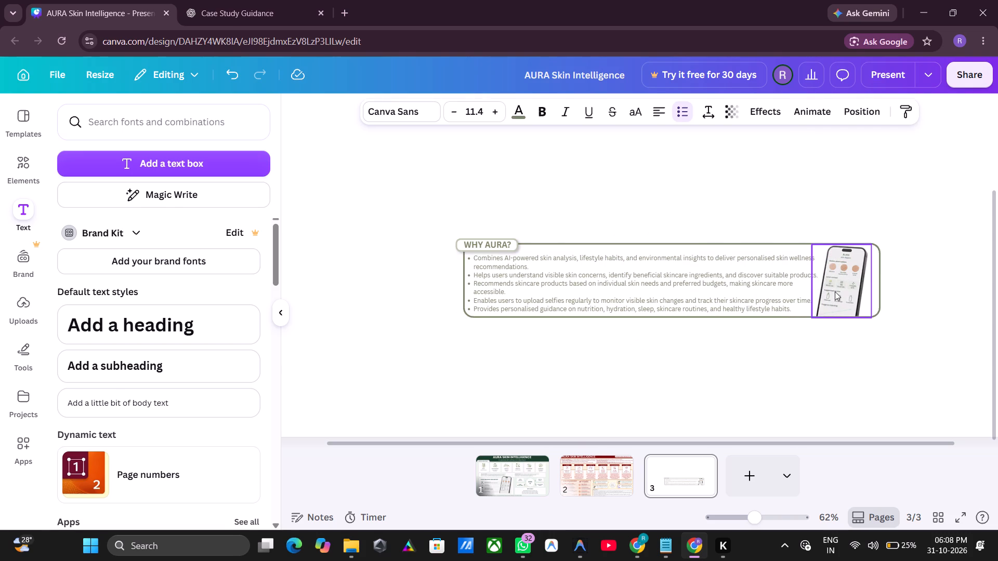
key("Right")
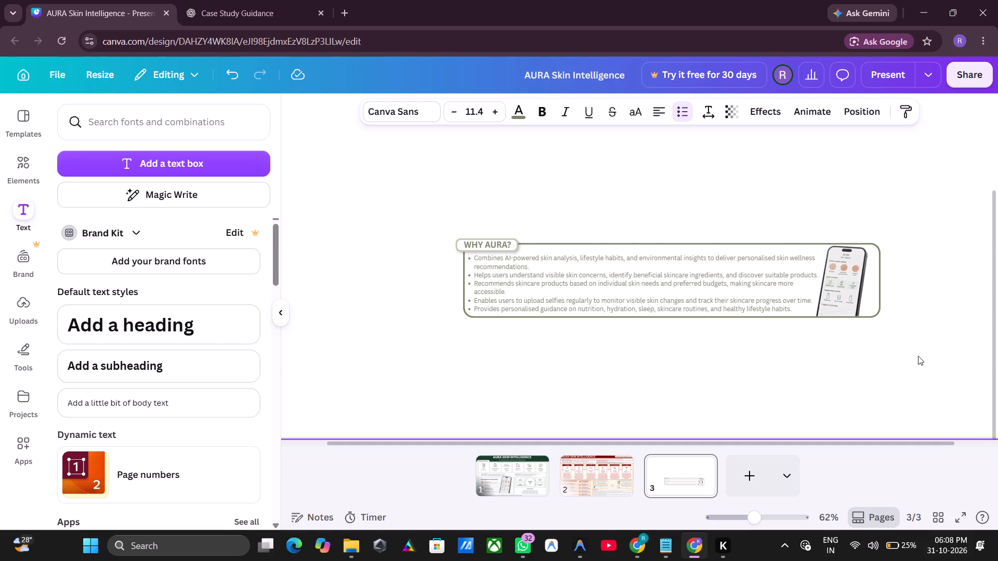
key("Right")
key("Right")
key("Right")
key("Up")
key("Up")
key("Down")
key("Down")
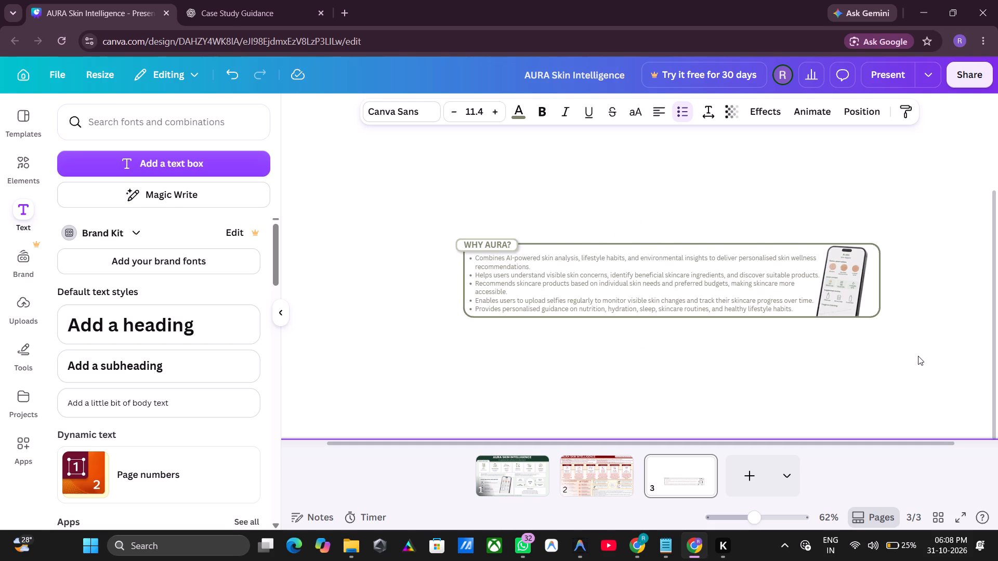
left_click(897, 367)
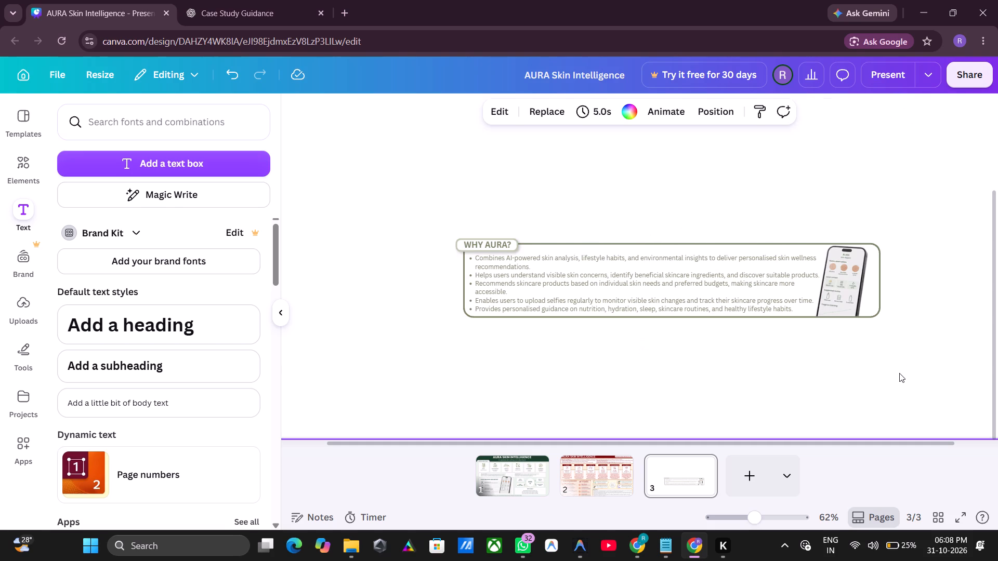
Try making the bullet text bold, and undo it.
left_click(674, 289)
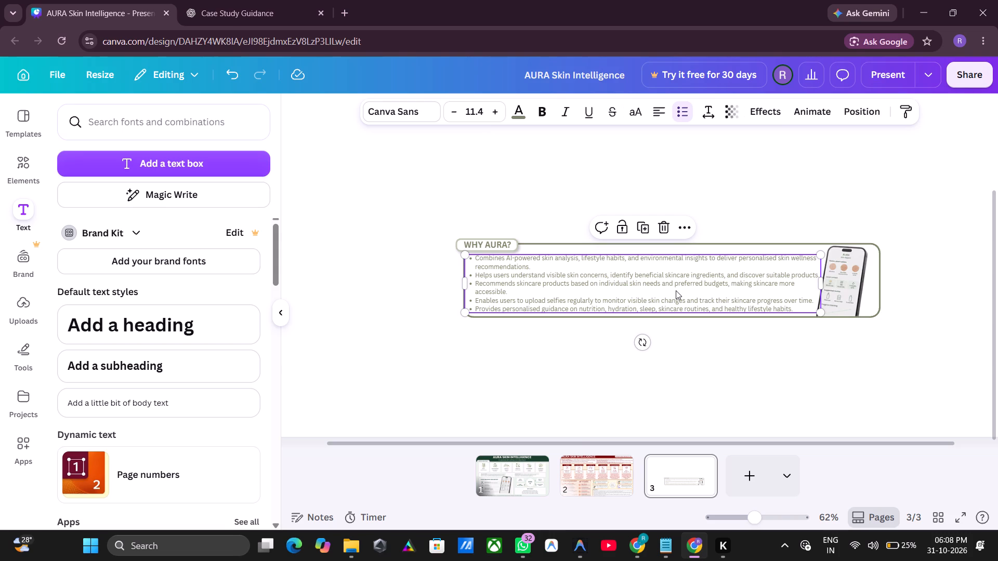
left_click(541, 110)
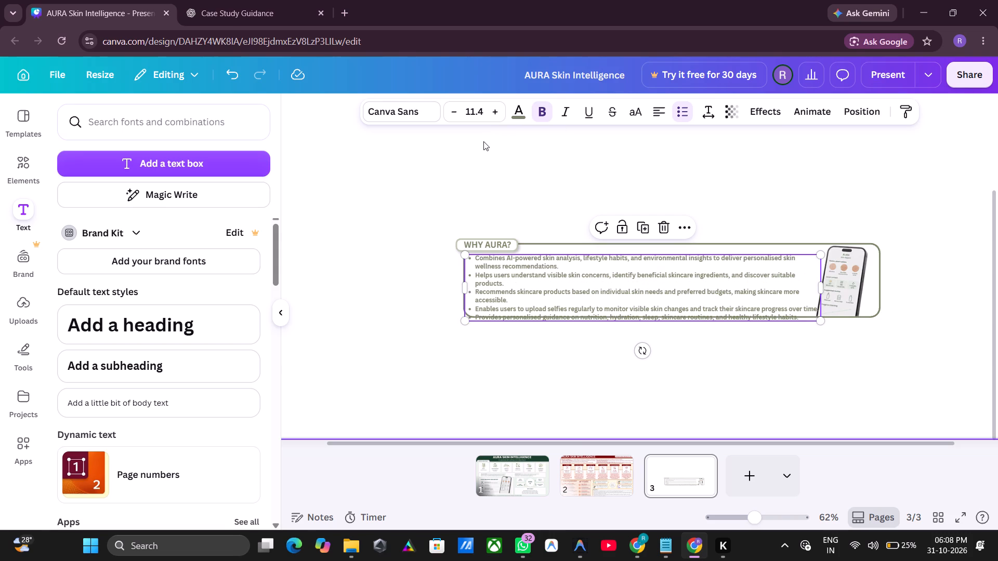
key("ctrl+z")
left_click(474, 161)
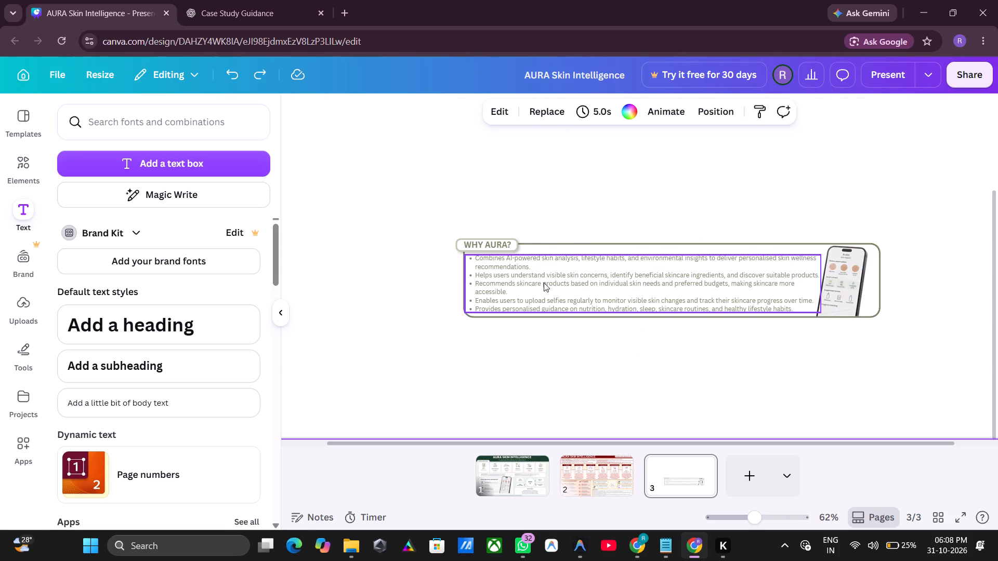
Change the bullet text colour to the design's dark green.
left_click(544, 283)
left_click(524, 111)
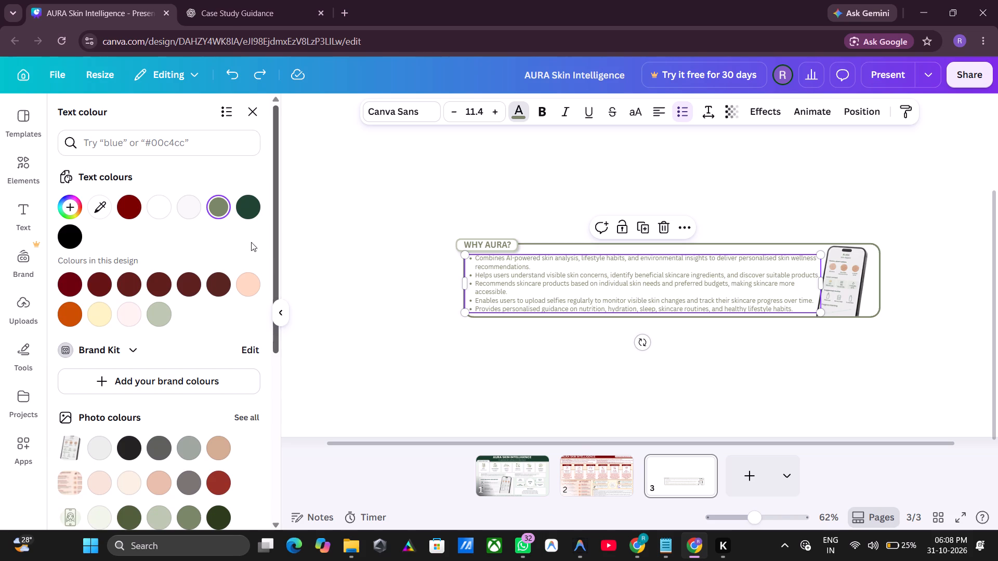
left_click(250, 210)
left_click(441, 198)
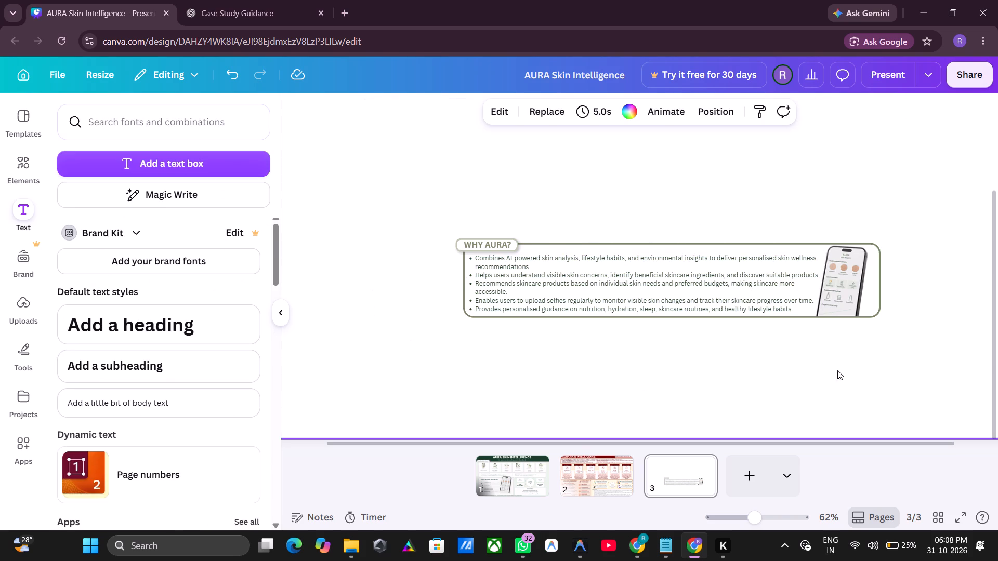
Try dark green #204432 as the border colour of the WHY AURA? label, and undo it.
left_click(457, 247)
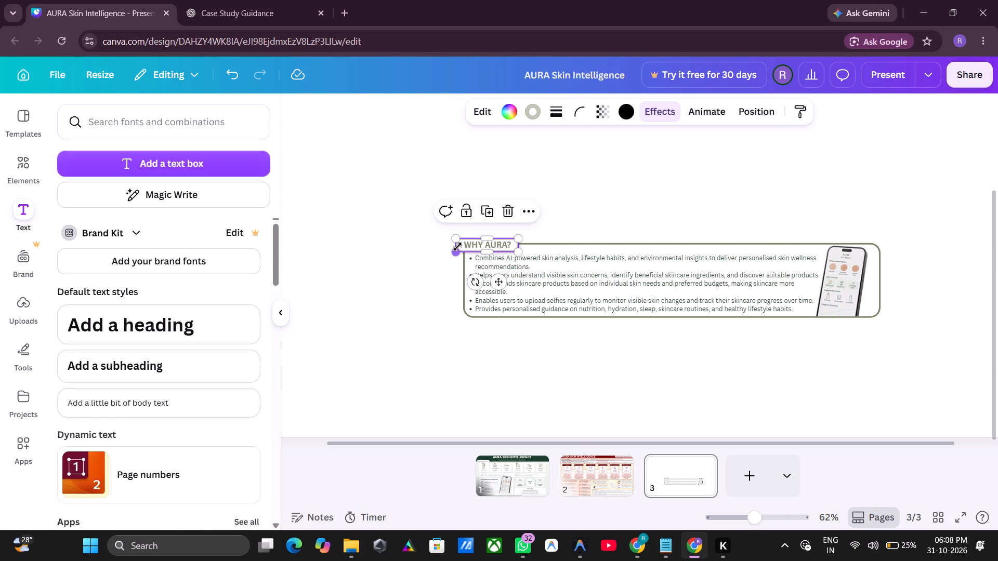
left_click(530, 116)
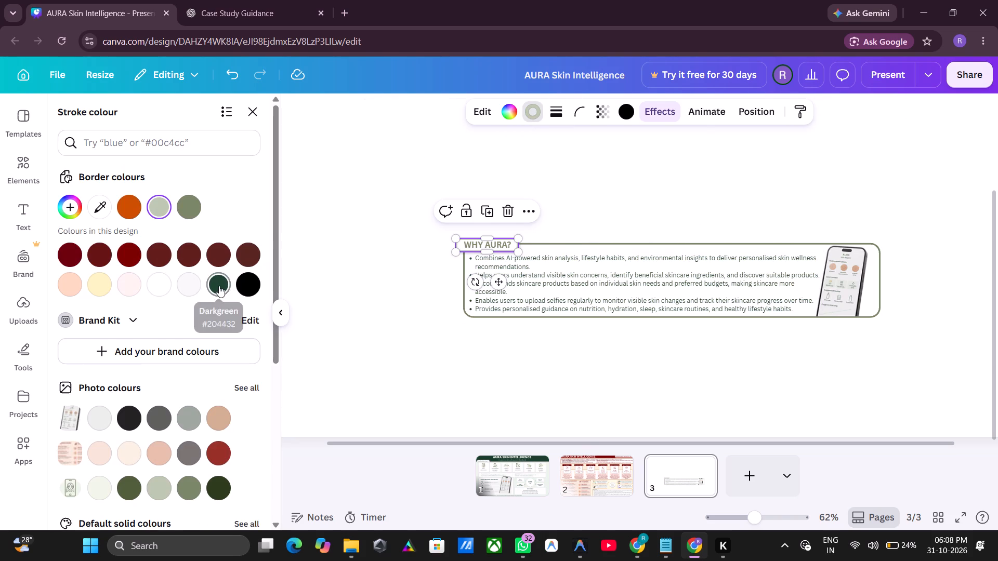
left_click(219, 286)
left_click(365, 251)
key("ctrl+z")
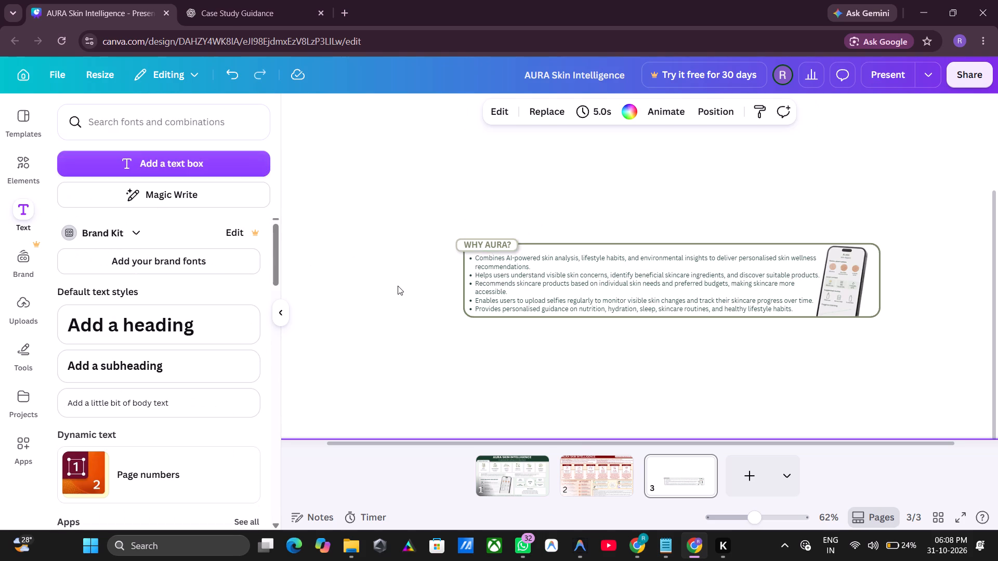
Set the WHY AURA? label's border to the olive green that matches the large box's outline.
left_click(555, 243)
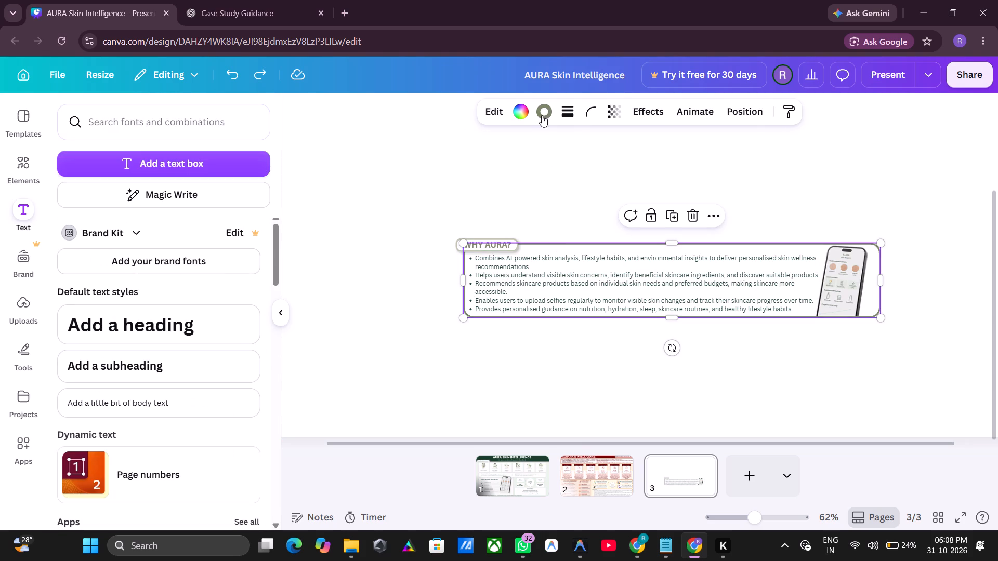
left_click(545, 199)
left_click(460, 247)
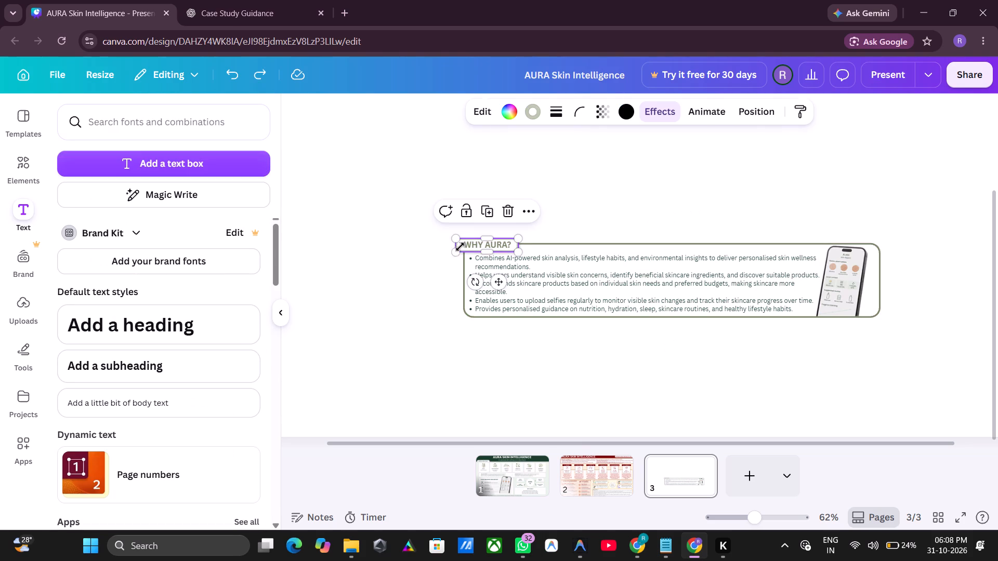
left_click(535, 114)
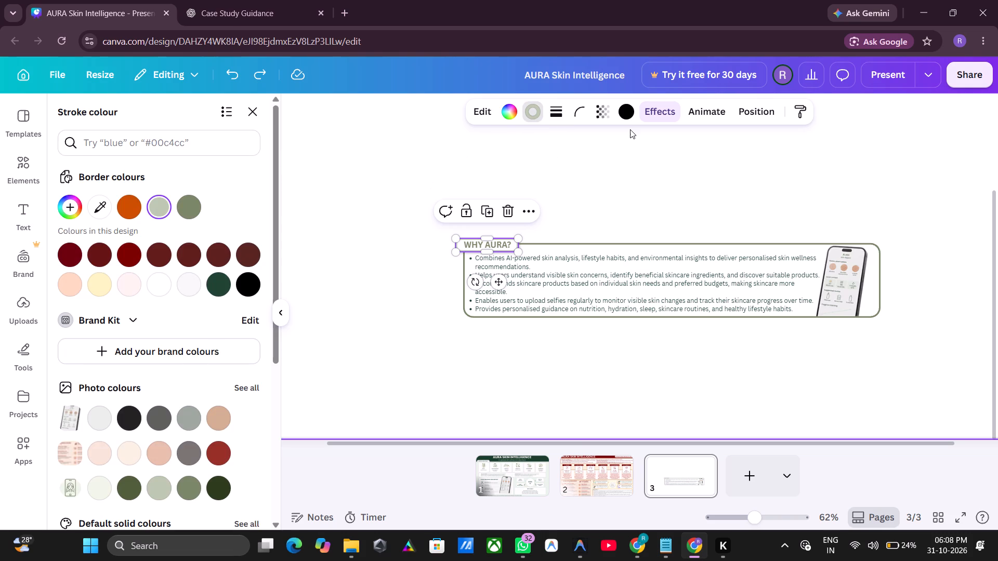
left_click(606, 115)
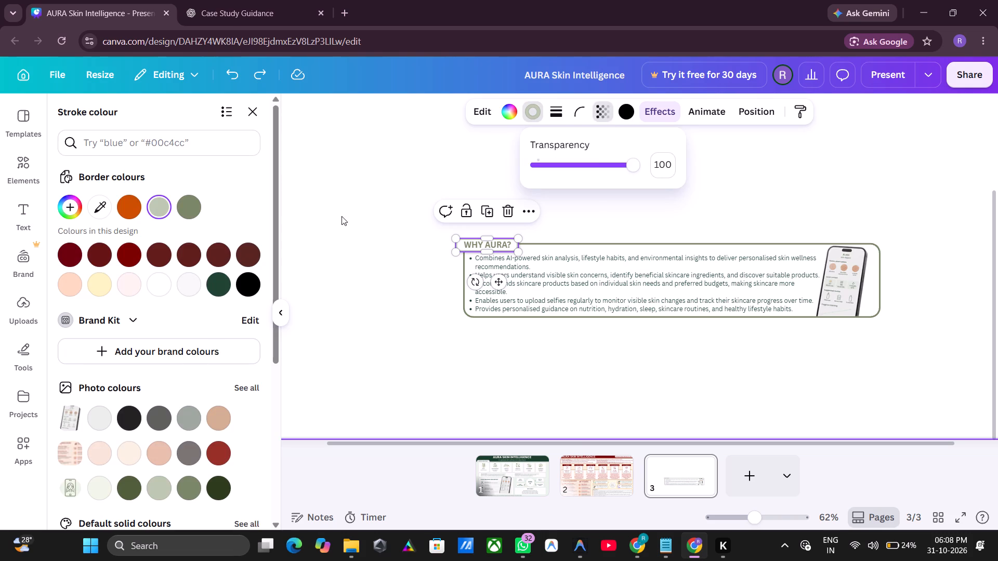
left_click(192, 211)
left_click(386, 183)
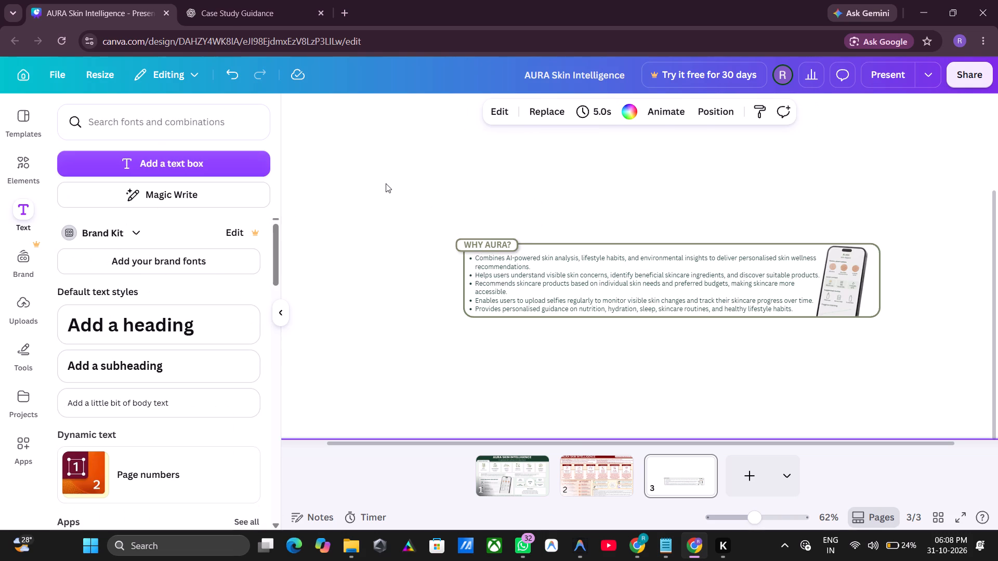
Set the WHY AURA? label's text colour to the same olive green as its border.
left_click(484, 243)
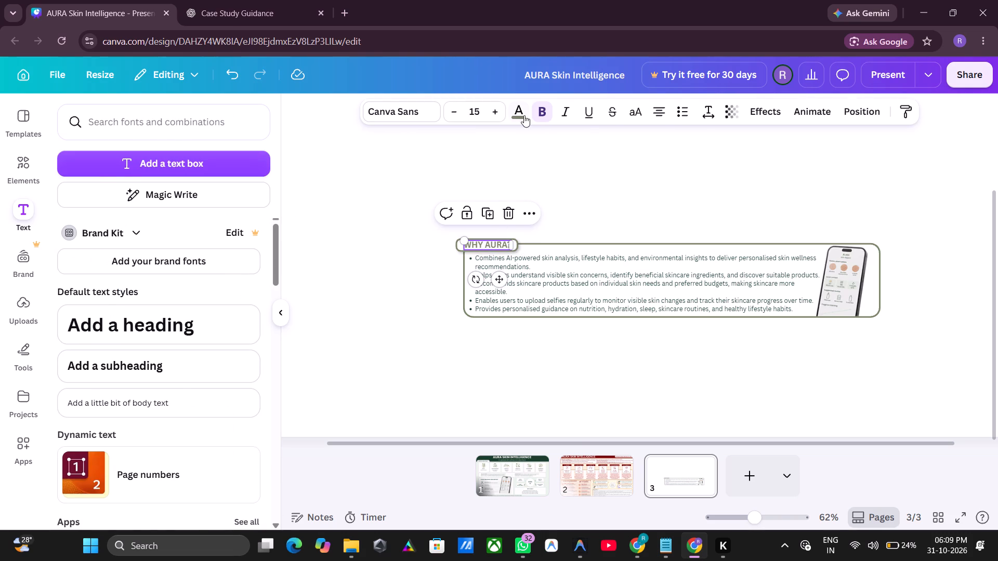
left_click(523, 115)
left_click(218, 208)
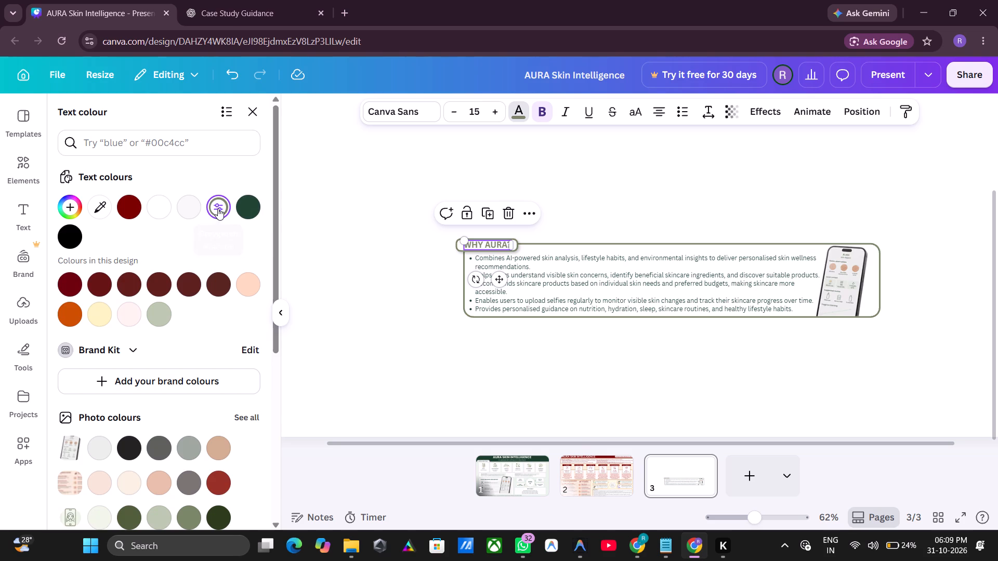
left_click(391, 170)
left_click(557, 187)
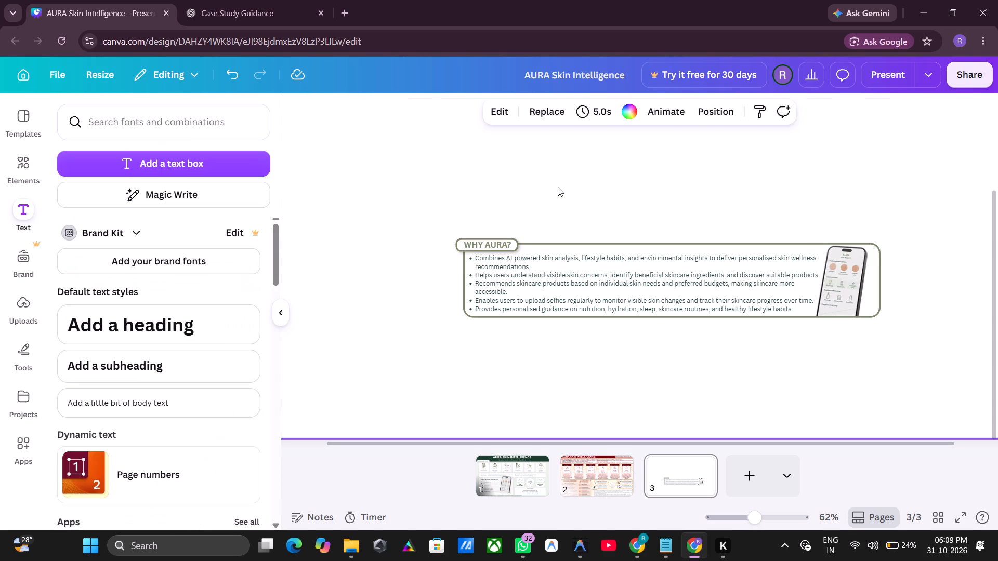
left_click(498, 244)
left_click(840, 199)
Nudge the WHY AURA? text slightly left so it sits centred inside its label shape.
scroll(702, 203, "up", 6, "ctrl")
middle_click_drag(526, 211, 784, 190)
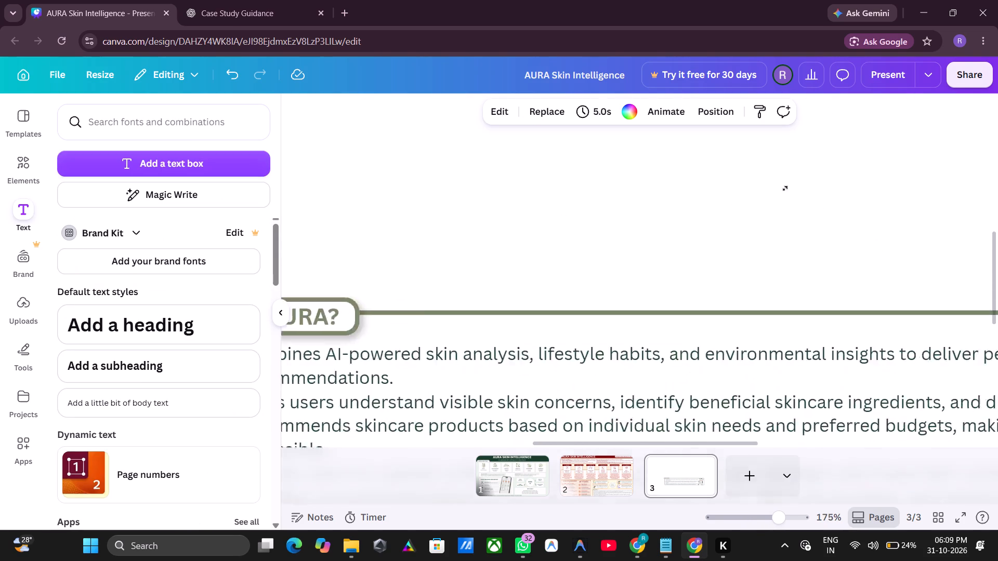
middle_click_drag(784, 190, 950, 159)
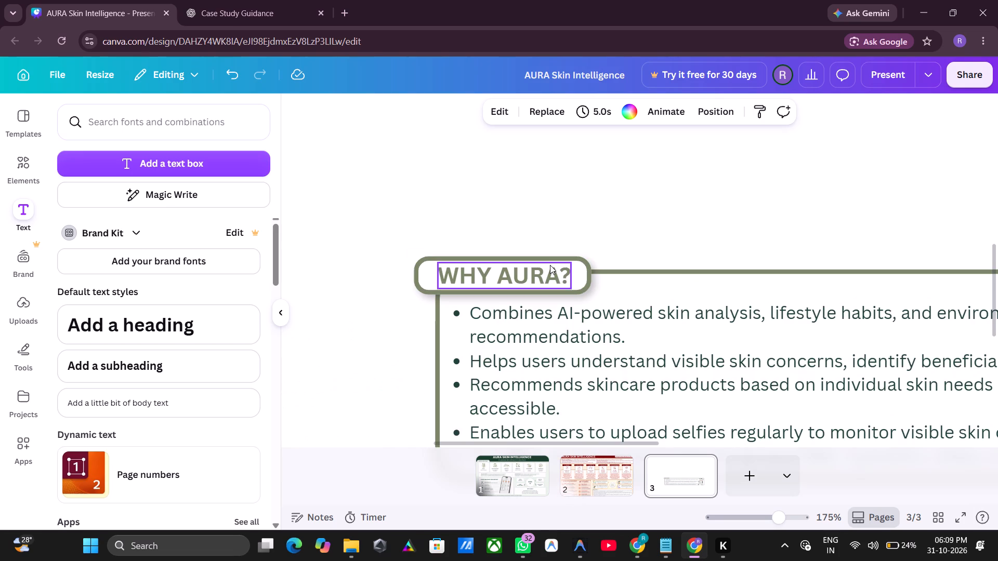
left_click(550, 265)
key("Left")
key("Left")
key("Left")
key("Left")
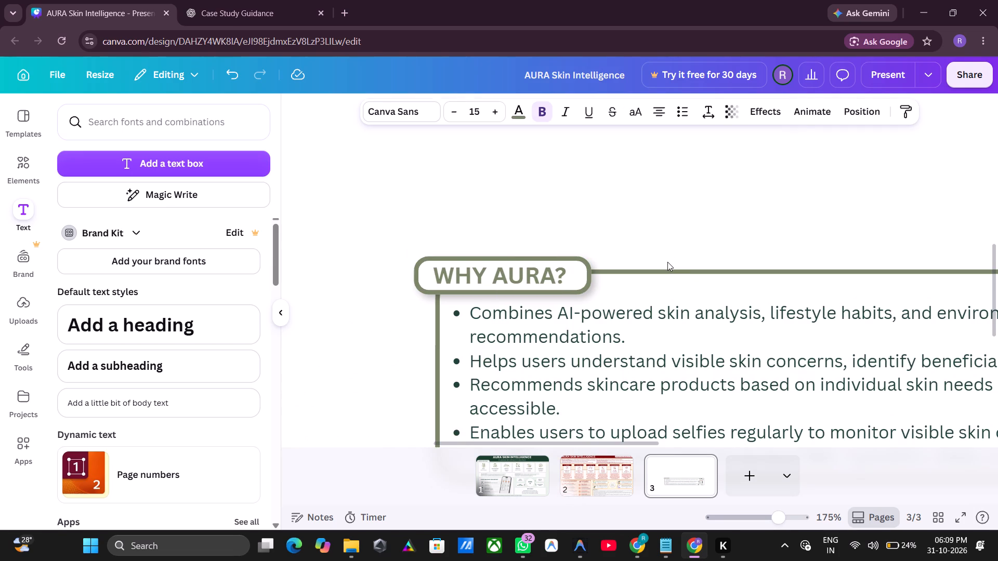
key("Down")
key("Up")
key("Right")
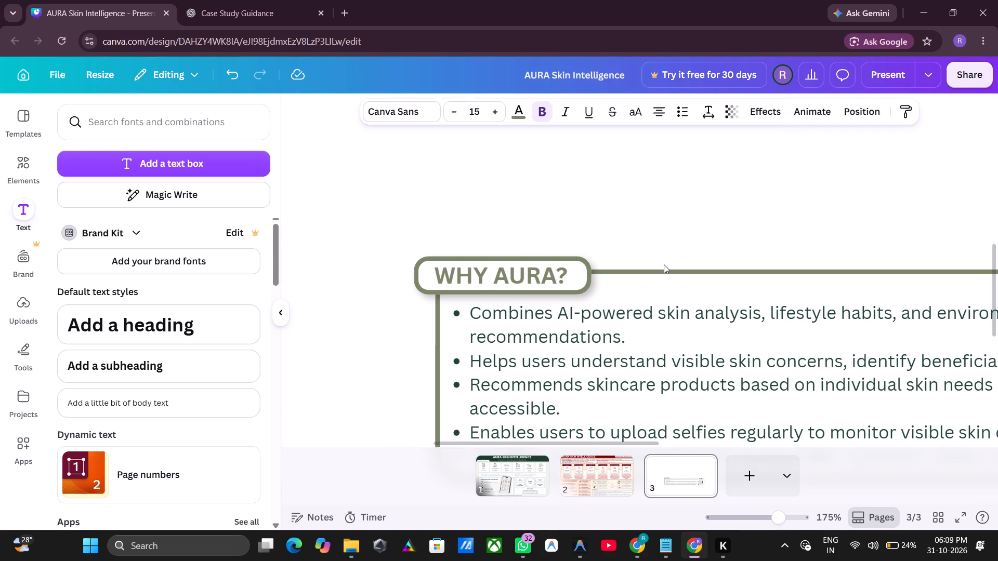
left_click(690, 223)
Match the WHY AURA? label's border colour to the large box's outline by sampling the outline.
left_click(586, 269)
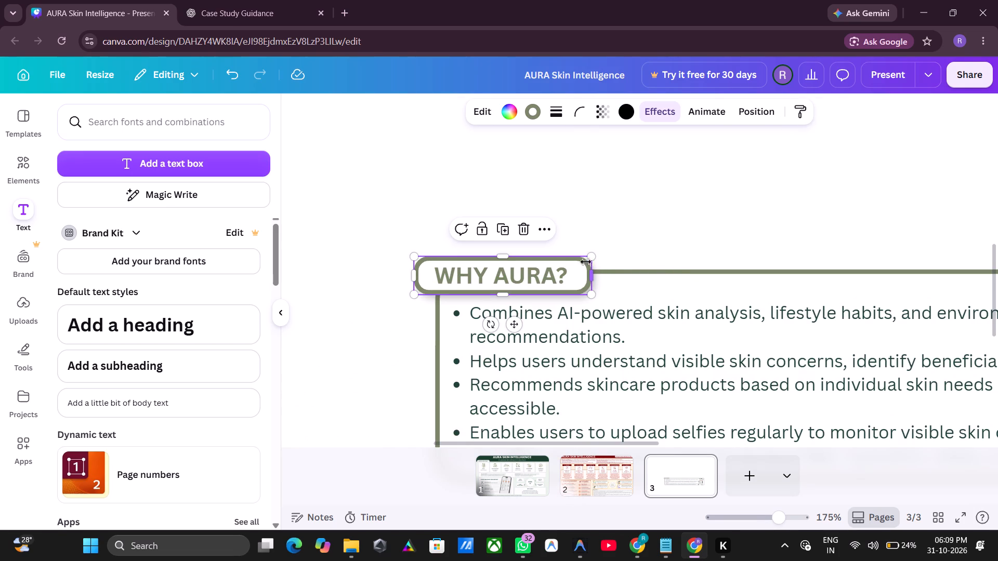
left_click(538, 116)
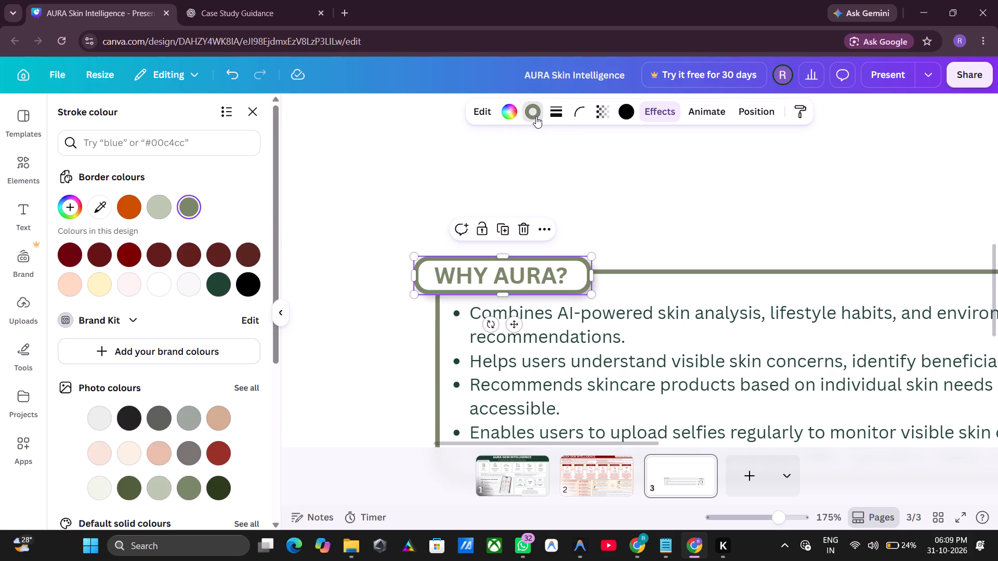
left_click(93, 204)
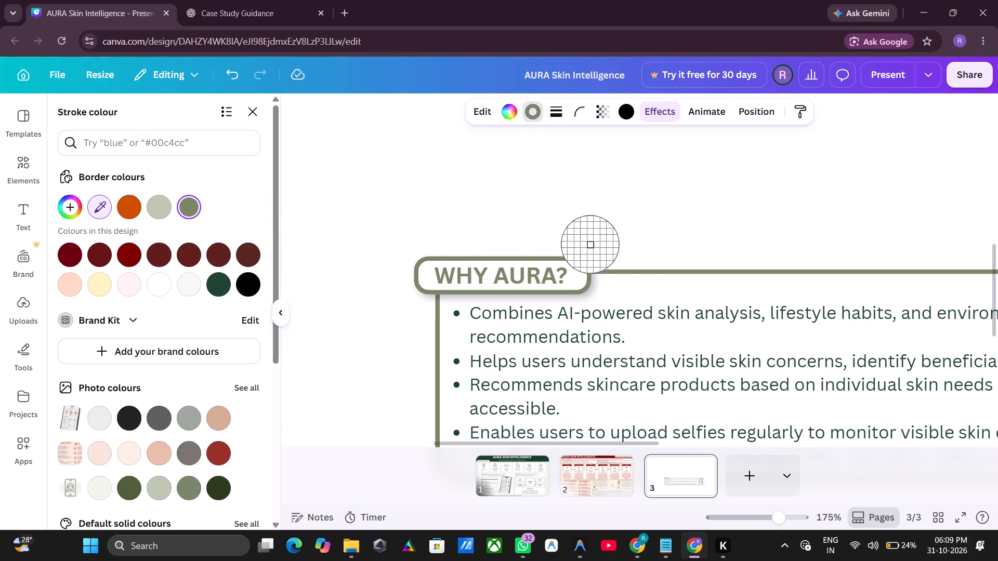
left_click(631, 272)
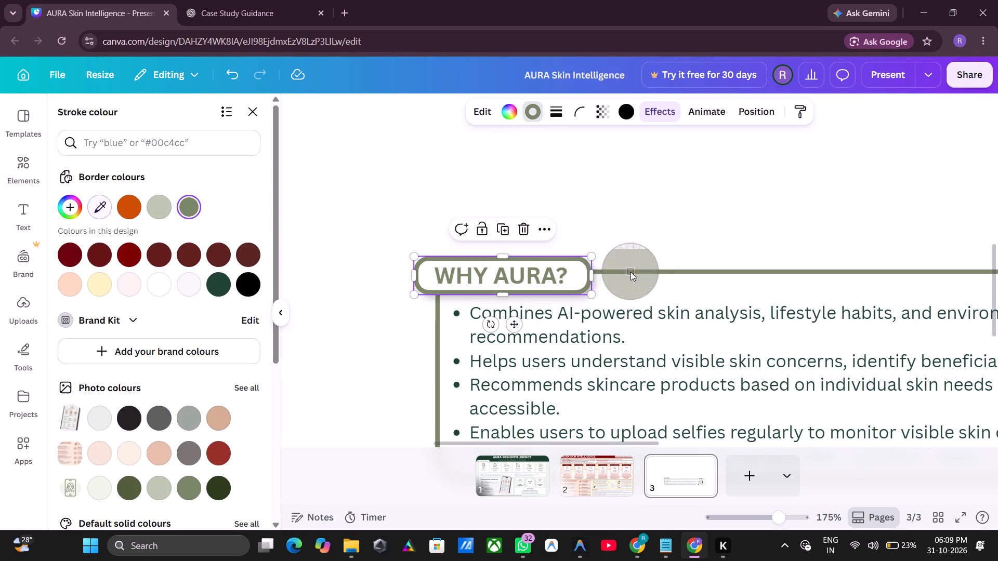
left_click(669, 241)
Match the WHY AURA? text colour to the large box's outline by sampling the outline.
left_click(532, 276)
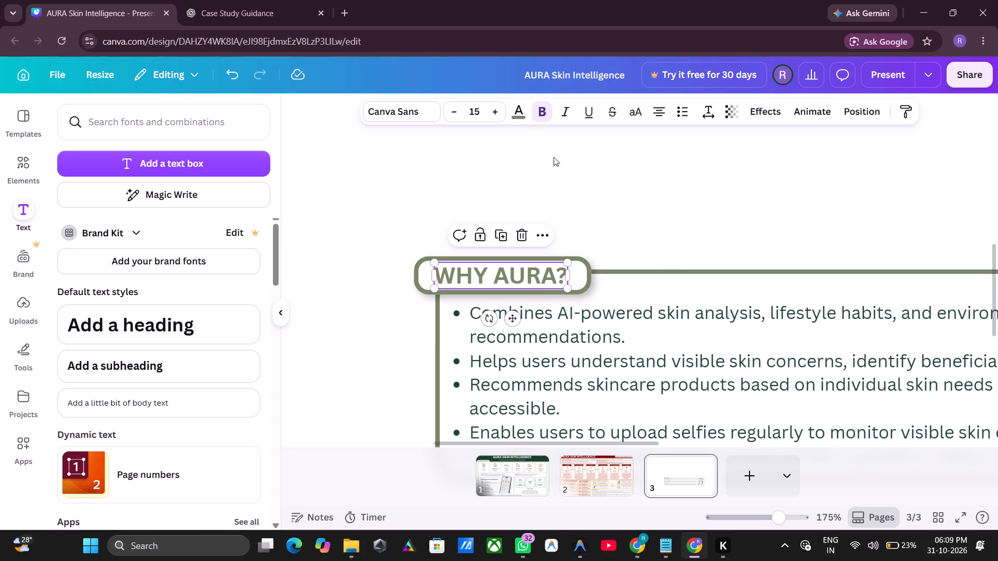
left_click(517, 116)
left_click(101, 215)
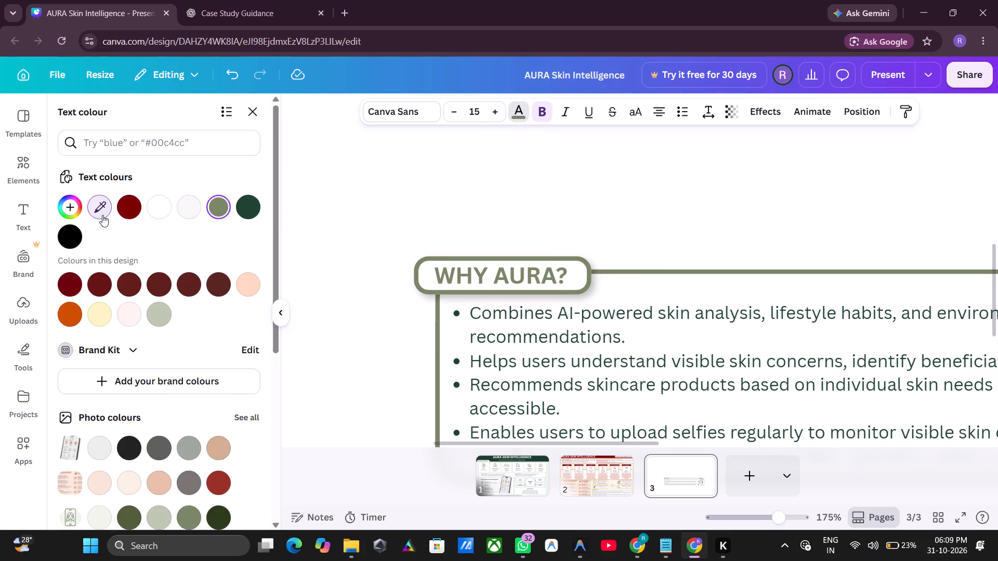
left_click(698, 271)
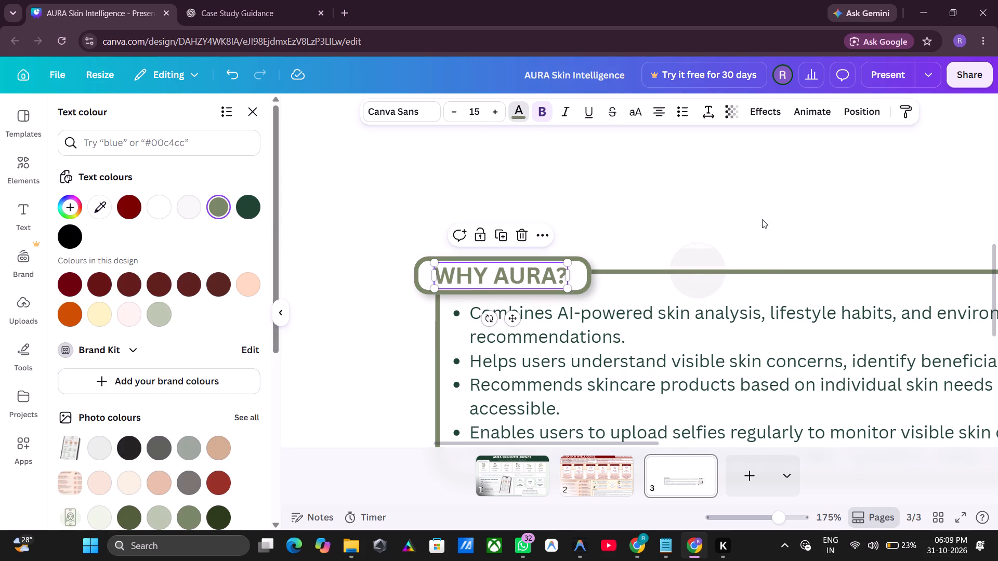
left_click(766, 215)
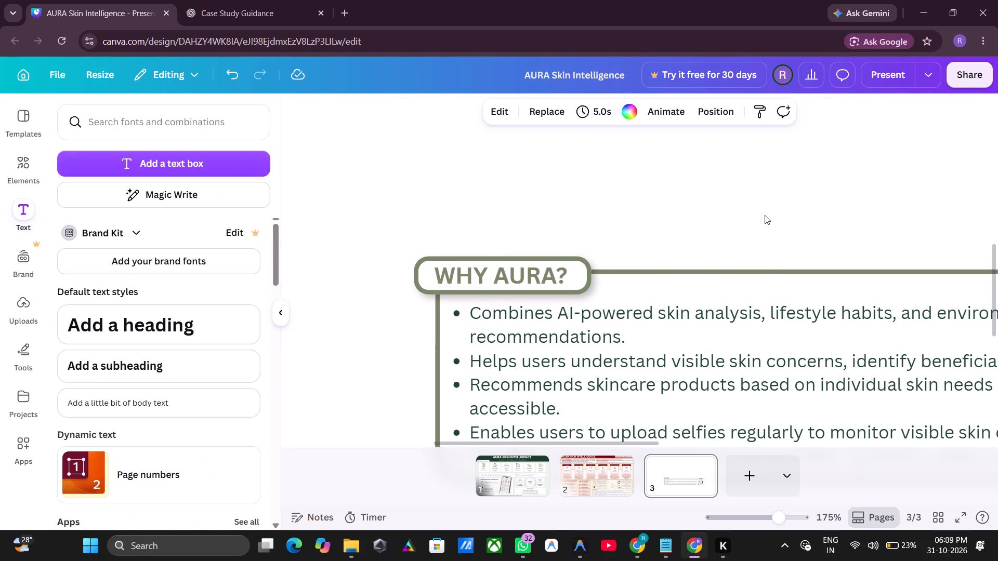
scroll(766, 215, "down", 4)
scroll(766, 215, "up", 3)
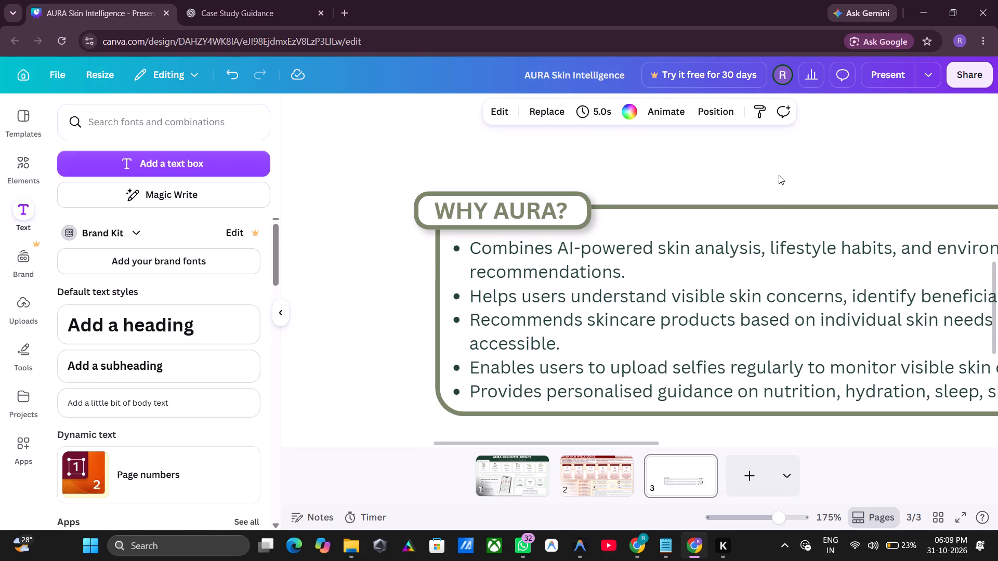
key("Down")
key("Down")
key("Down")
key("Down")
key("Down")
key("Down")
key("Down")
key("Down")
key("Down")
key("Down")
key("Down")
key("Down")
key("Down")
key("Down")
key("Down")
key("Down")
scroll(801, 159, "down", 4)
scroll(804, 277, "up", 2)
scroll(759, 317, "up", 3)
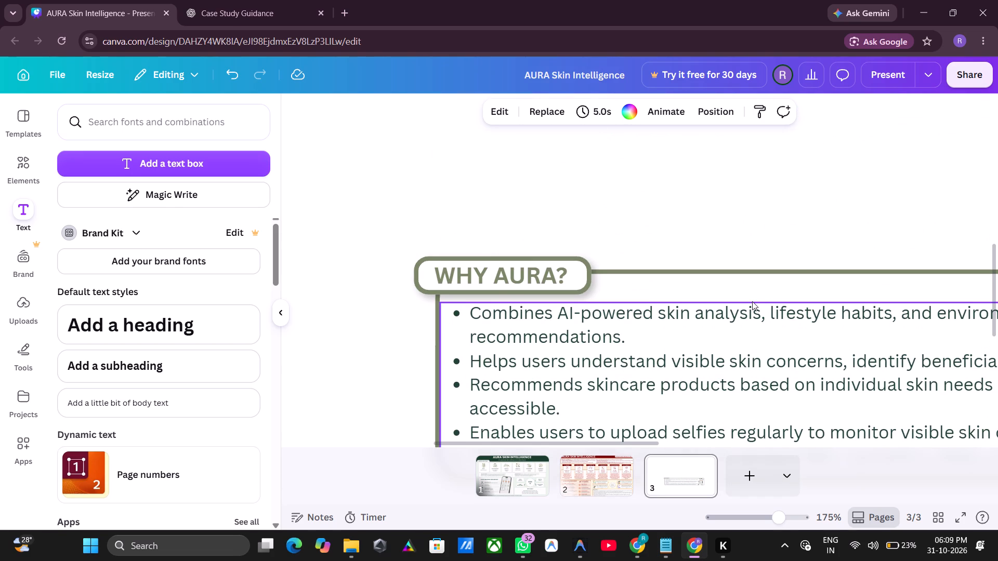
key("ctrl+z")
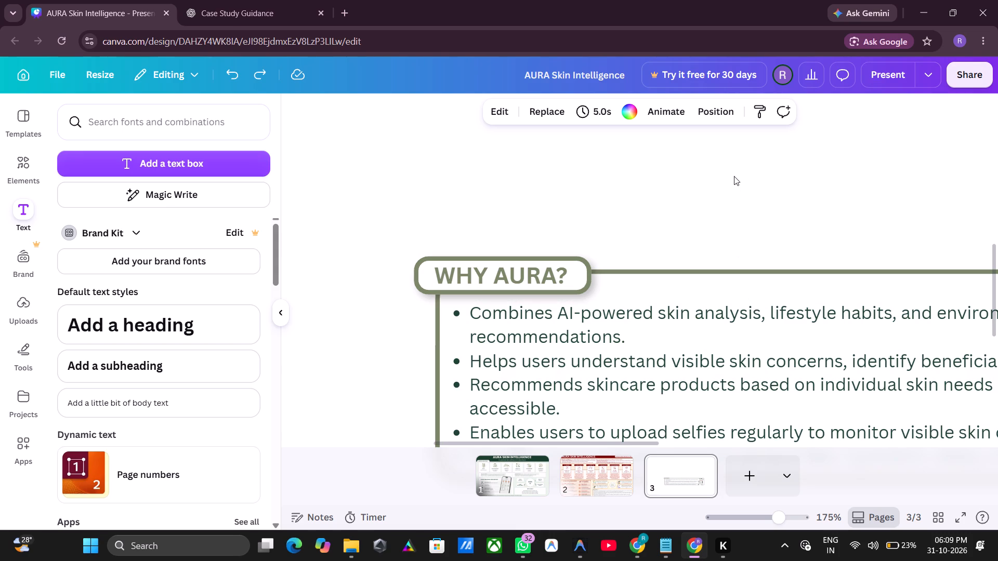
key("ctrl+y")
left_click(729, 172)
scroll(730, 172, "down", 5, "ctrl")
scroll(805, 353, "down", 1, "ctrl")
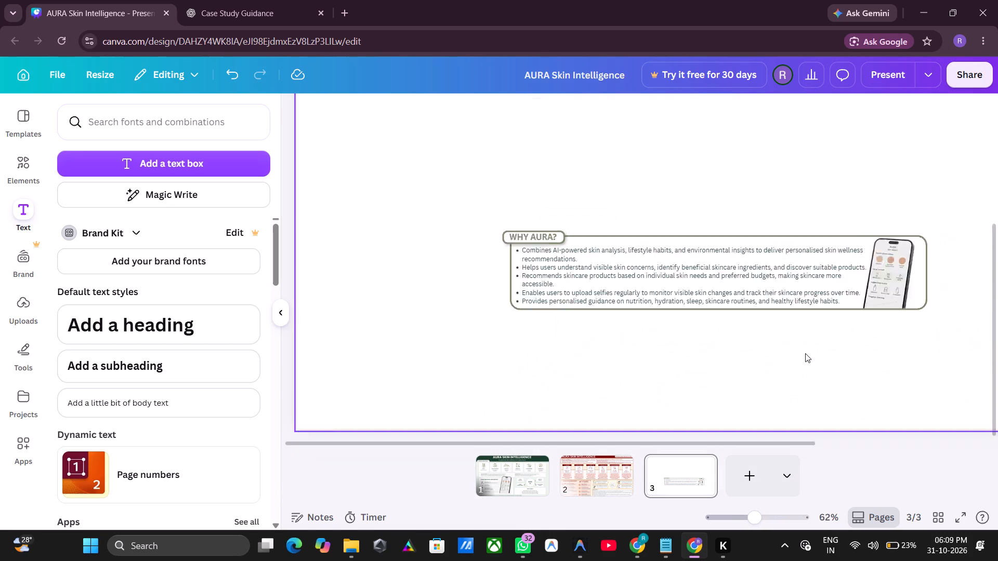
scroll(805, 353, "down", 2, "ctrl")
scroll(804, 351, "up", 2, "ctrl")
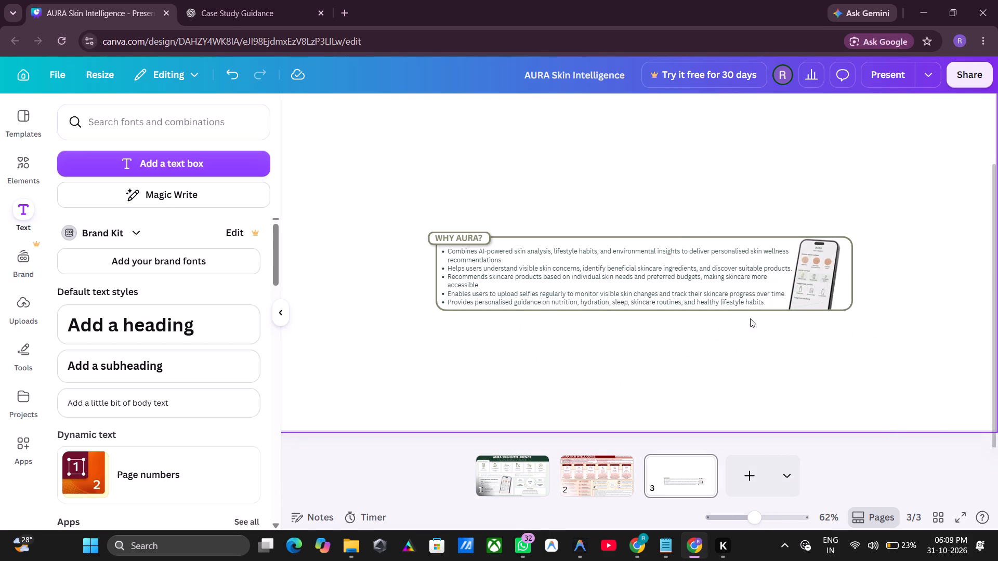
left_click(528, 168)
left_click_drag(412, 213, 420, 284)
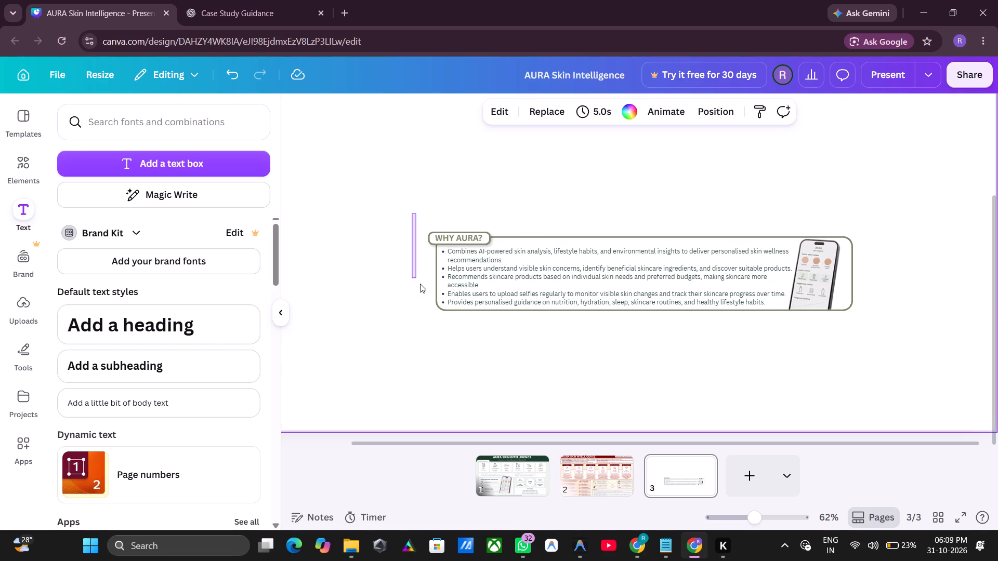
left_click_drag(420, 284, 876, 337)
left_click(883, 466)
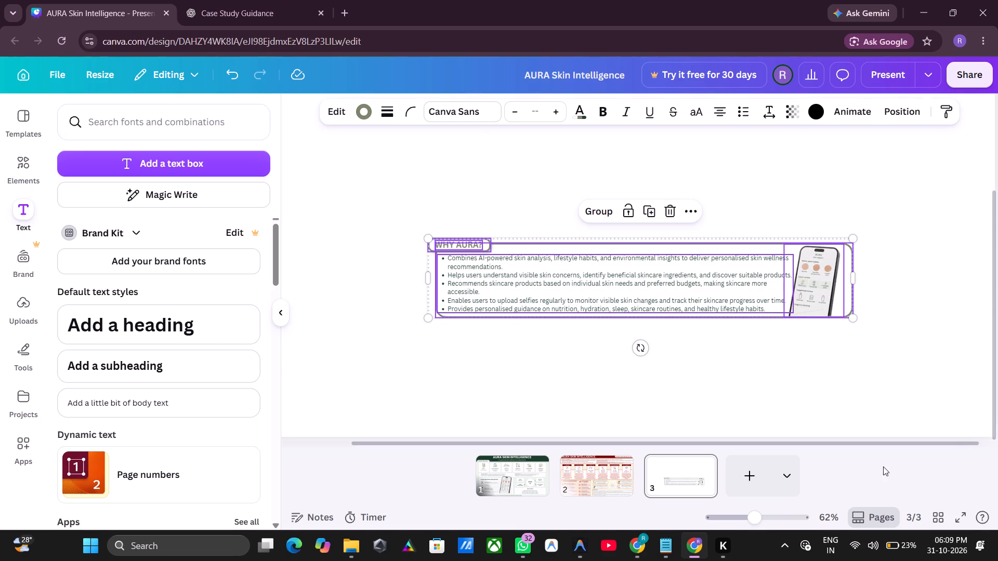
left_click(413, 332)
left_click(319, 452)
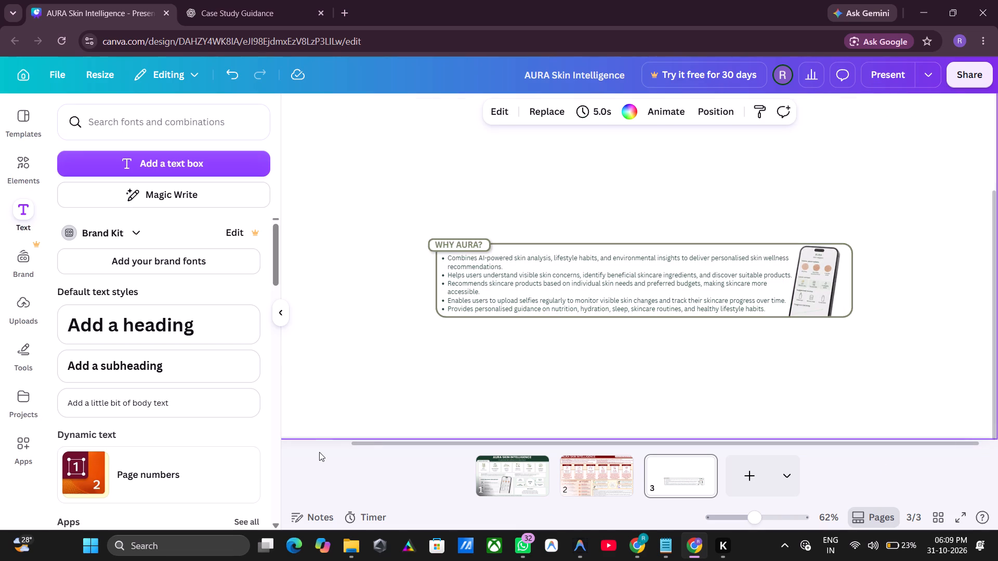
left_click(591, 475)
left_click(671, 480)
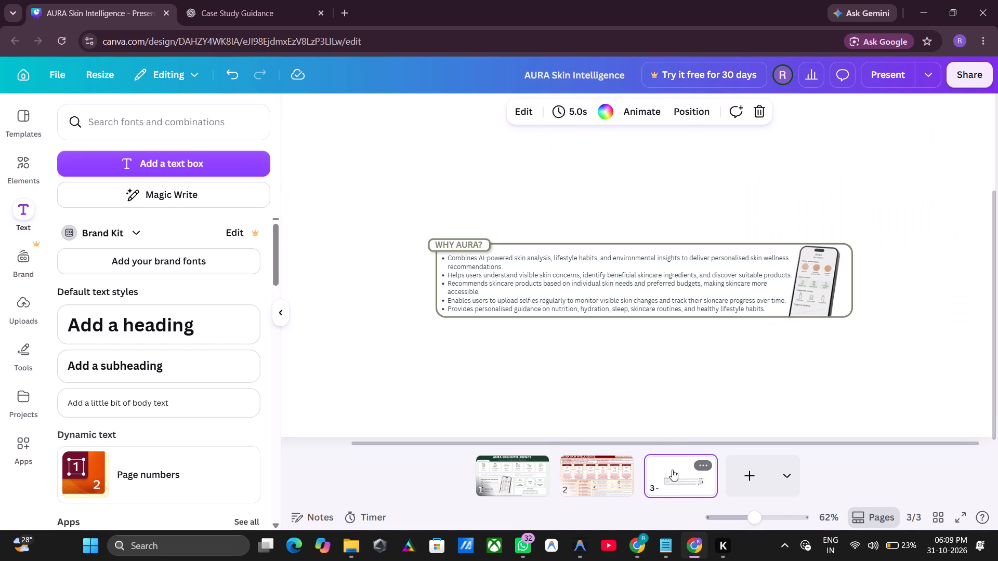
Group the WHY AURA? label, bullet text, box and phone image on page 3 and copy the group.
left_click_drag(413, 224, 884, 337)
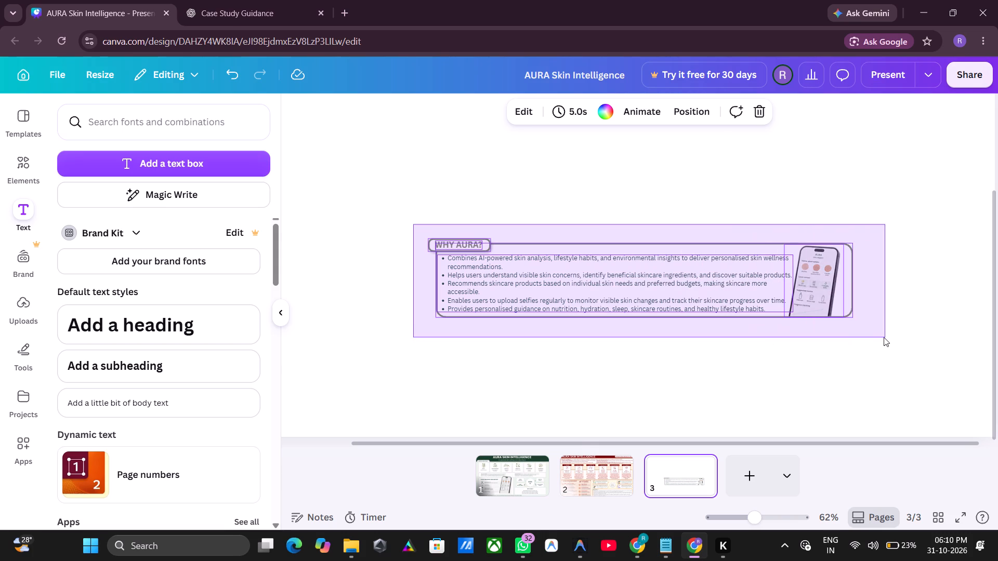
left_click_drag(884, 337, 883, 337)
left_click(599, 212)
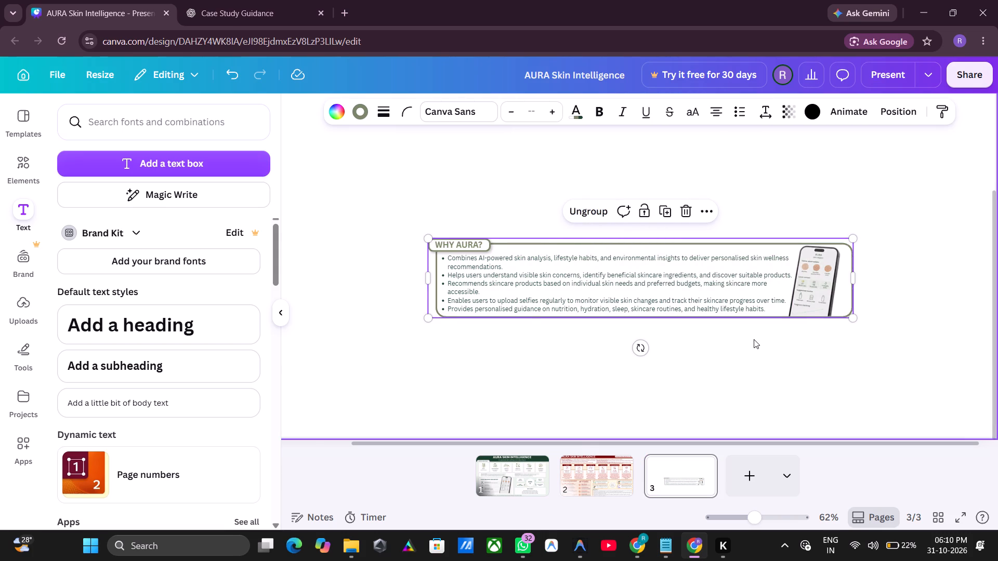
key("ctrl+c")
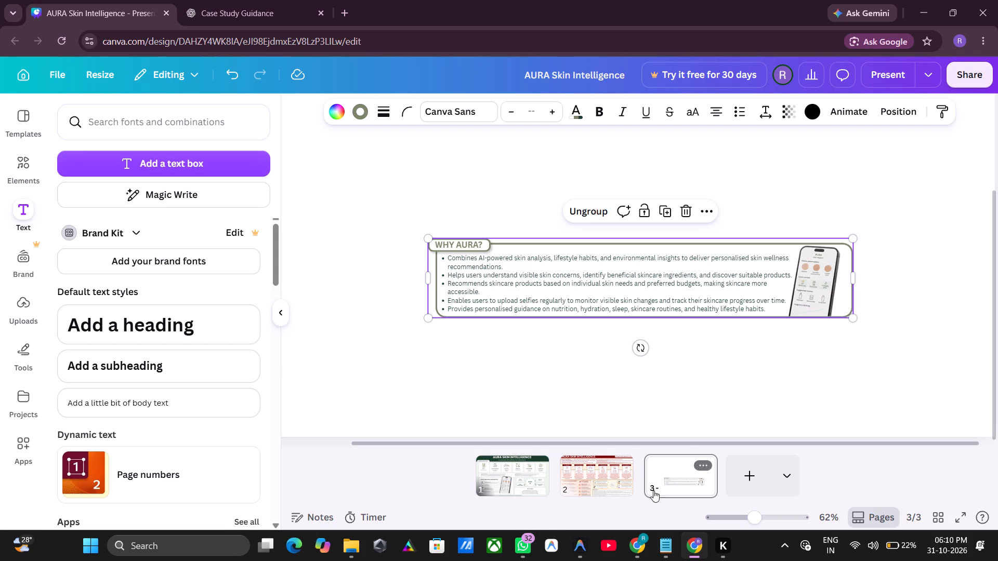
Delete the old WHY AURA? label, box and paragraphs from the lower part of page 2.
left_click(594, 474)
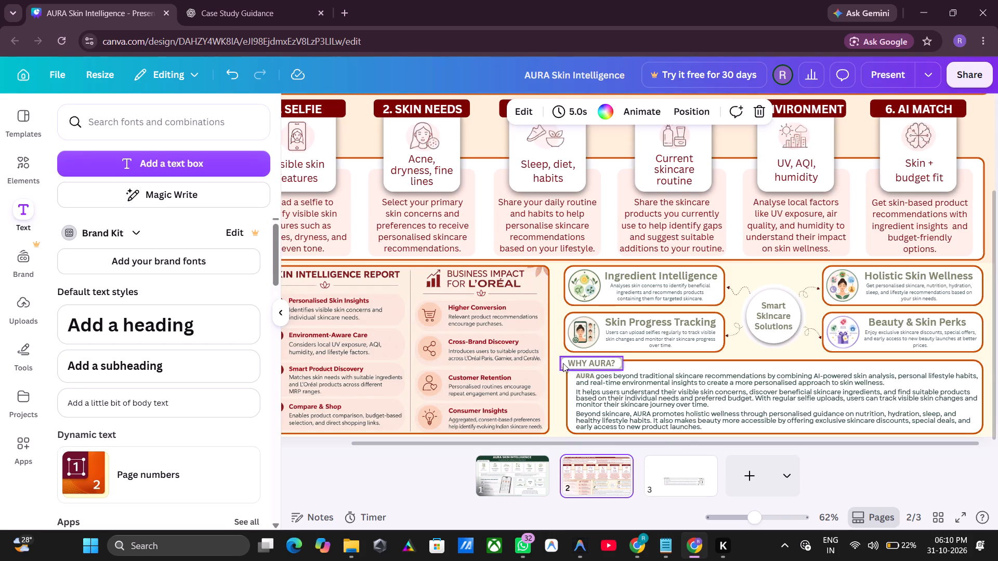
left_click_drag(556, 359, 974, 426)
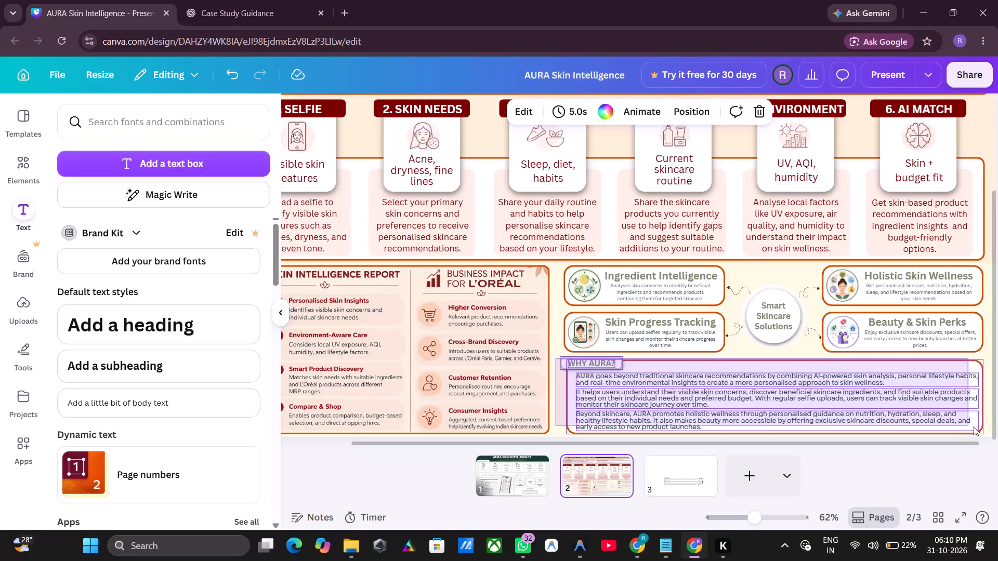
left_click_drag(974, 426, 983, 433)
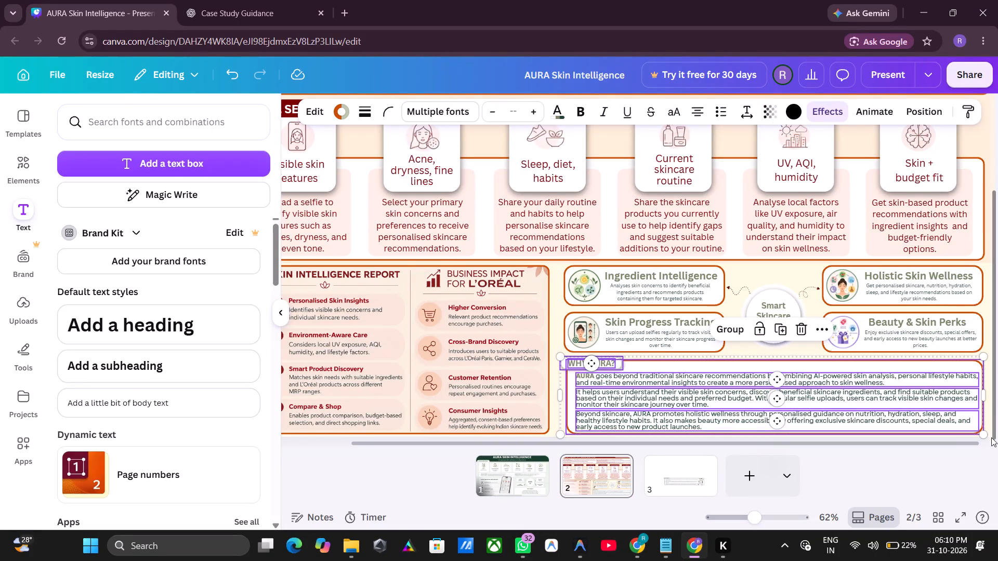
key("BackSpace")
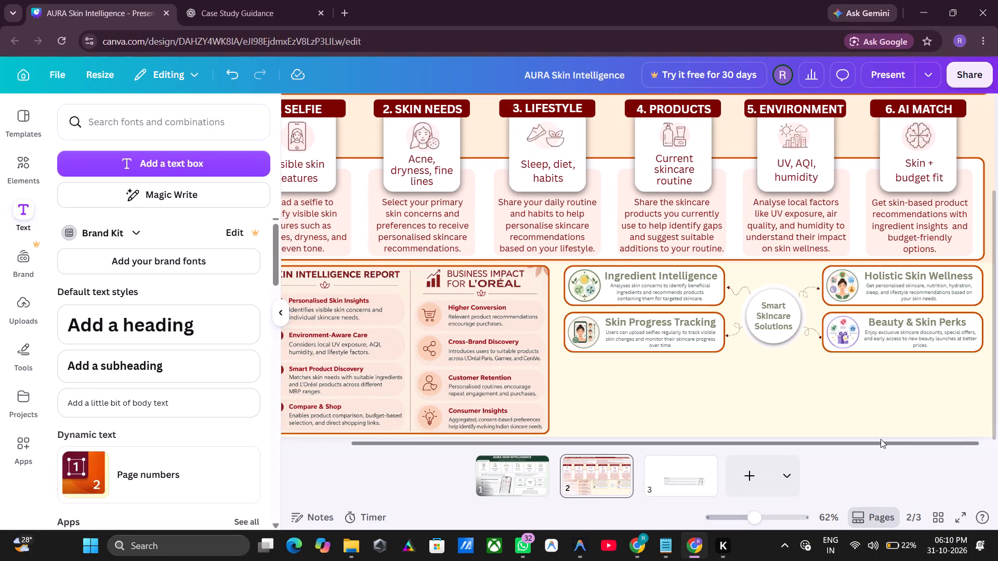
key("ctrl+z")
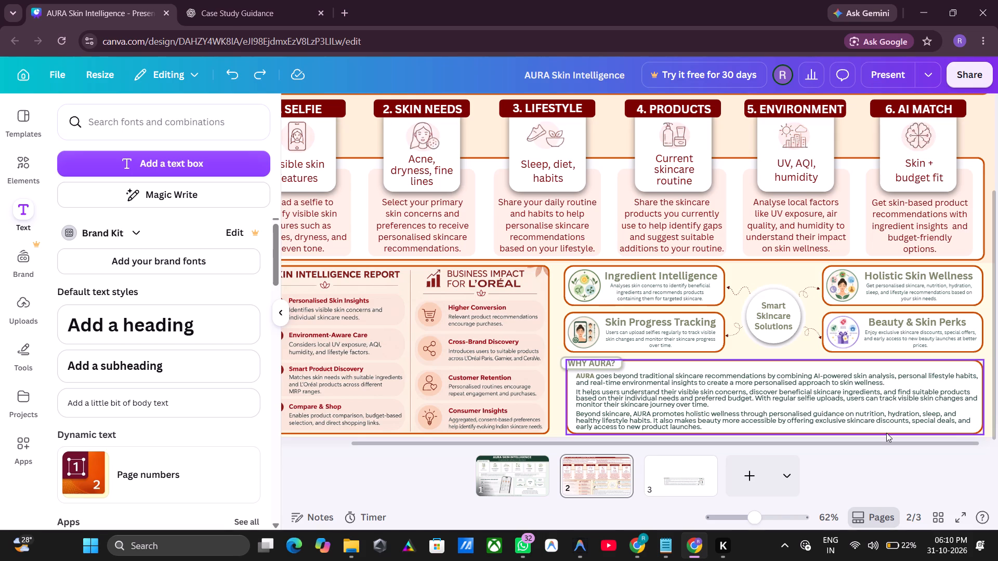
key("ctrl+y")
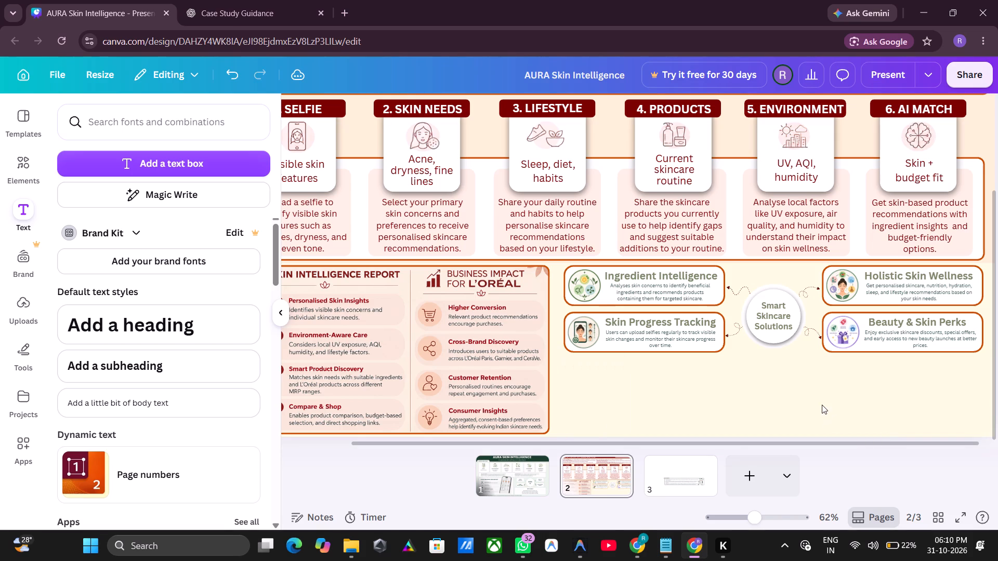
Paste the copied WHY AURA? group on page 2 and place it beneath the Skin Progress Tracking and Beauty & Skin Perks cards.
left_click(822, 405)
key("ctrl+v")
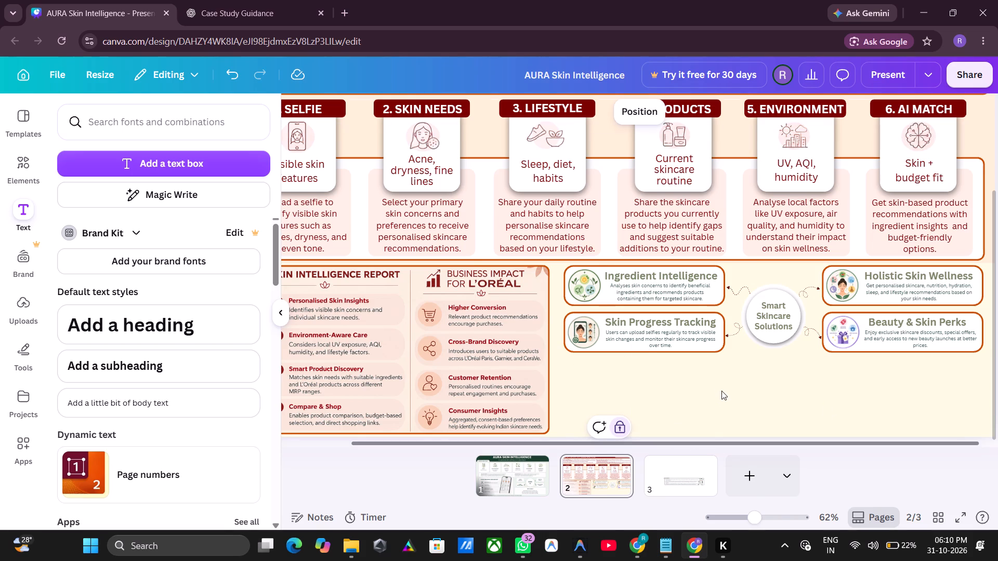
left_click_drag(567, 284, 694, 399)
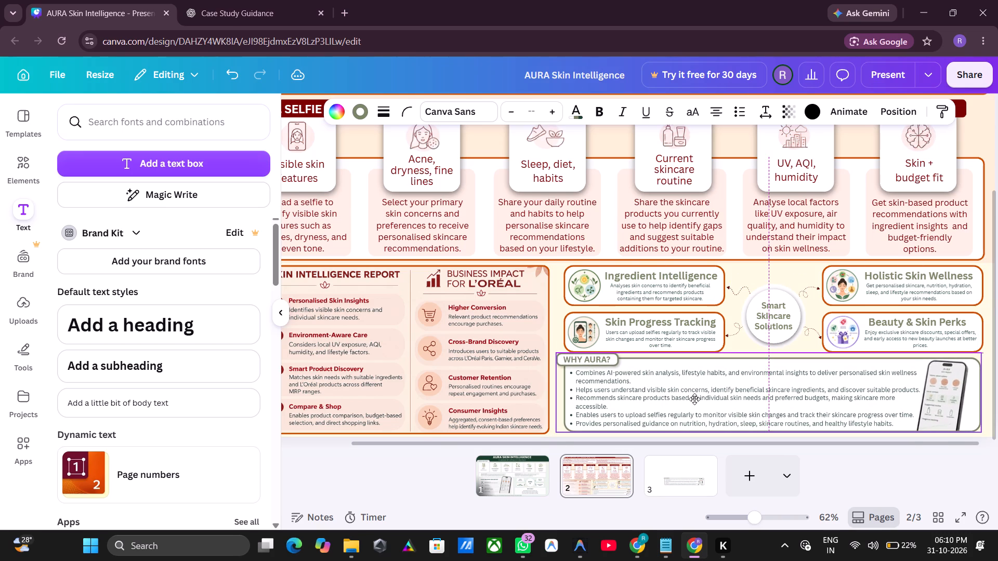
left_click_drag(694, 399, 695, 400)
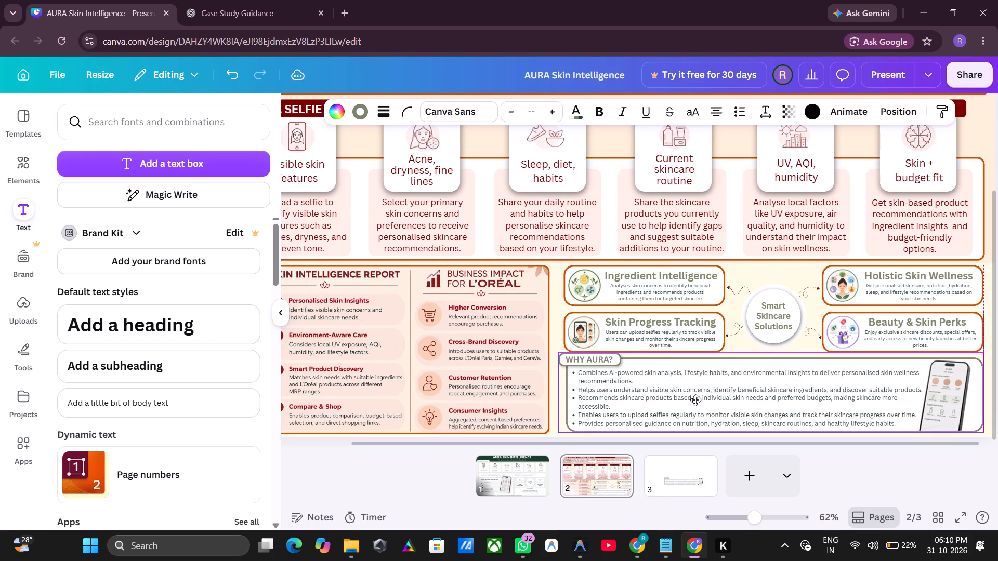
left_click_drag(695, 400, 695, 401)
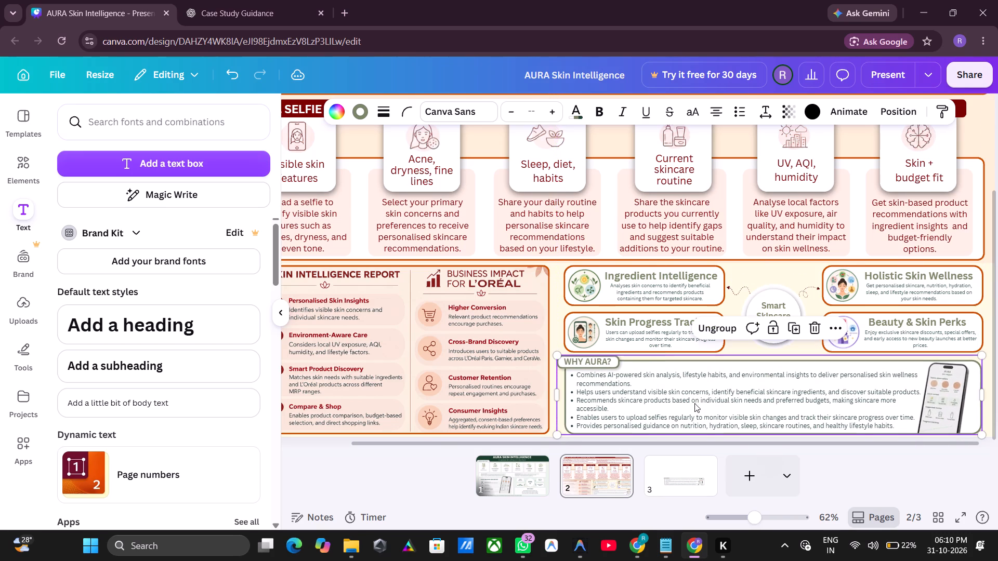
Nudge the WHY AURA? group slightly right so its edges sit in line with the cards and the process box above.
left_click(889, 472)
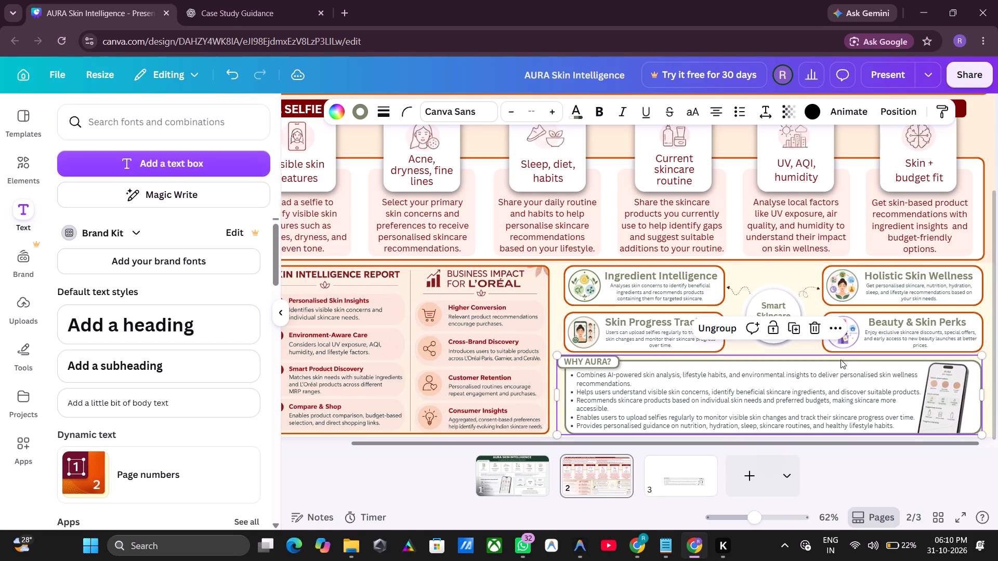
left_click(772, 278)
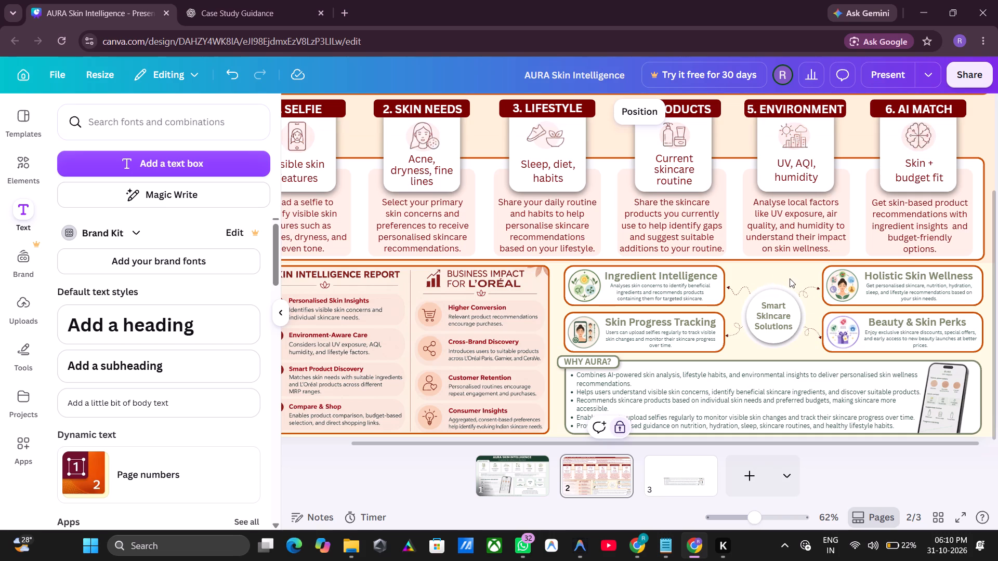
left_click(748, 362)
key("Right")
key("Right")
key("Right")
key("Right")
key("Right")
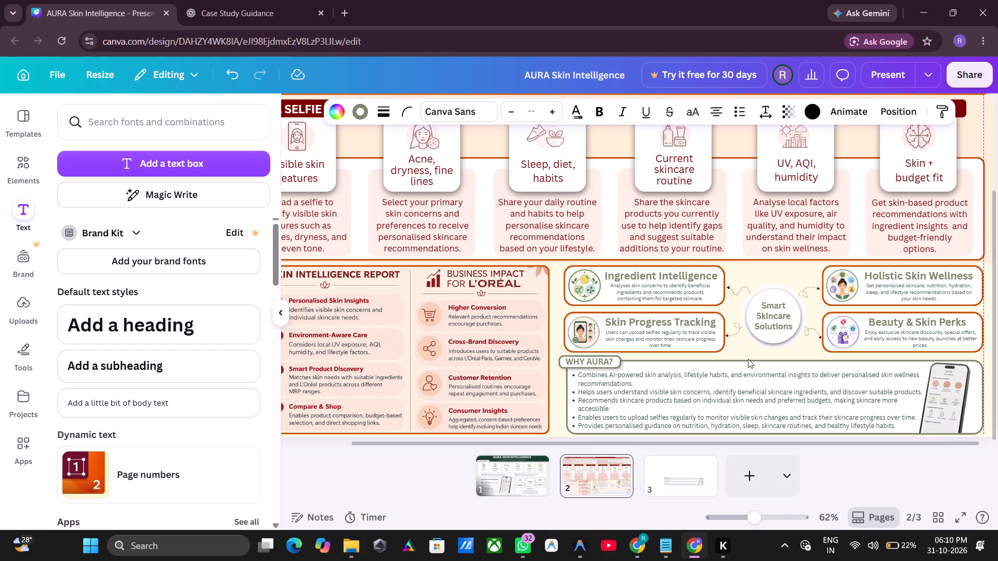
key("Right")
key("Right")
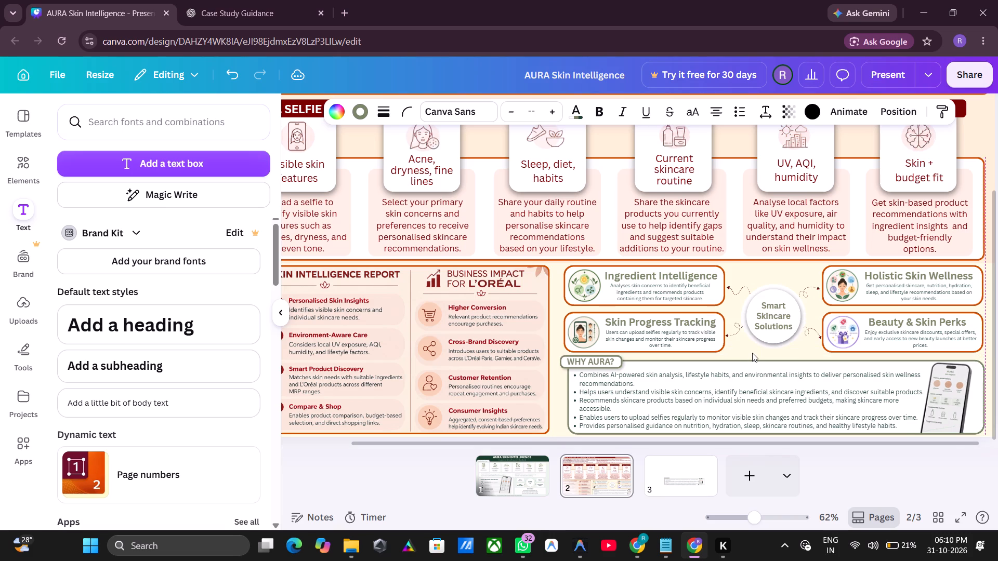
key("Right")
key("Left")
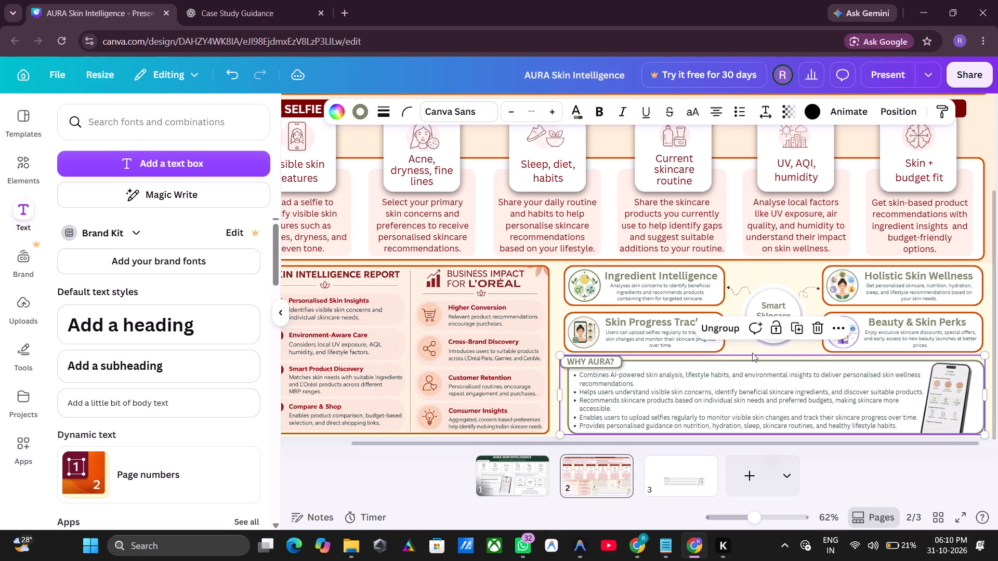
left_click(884, 488)
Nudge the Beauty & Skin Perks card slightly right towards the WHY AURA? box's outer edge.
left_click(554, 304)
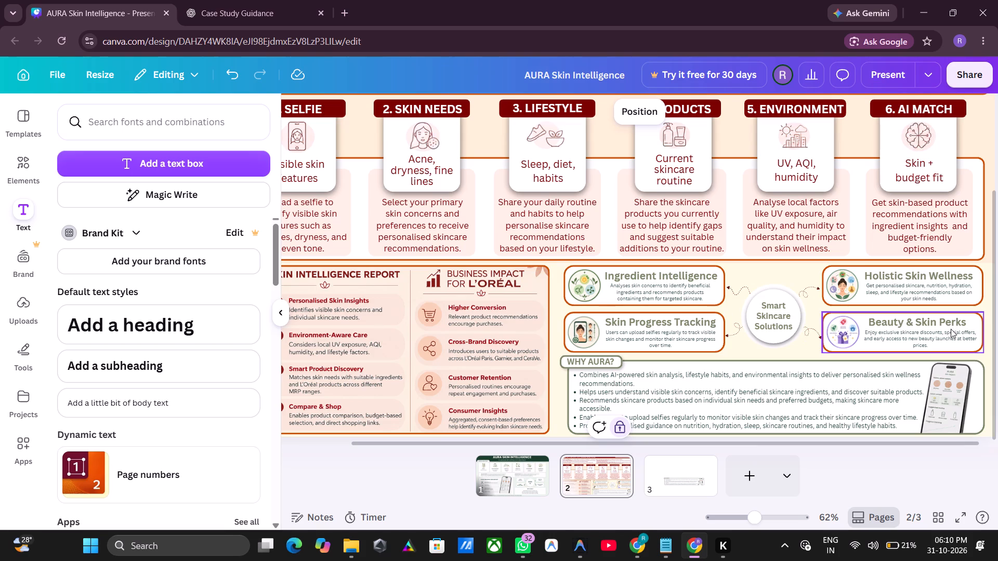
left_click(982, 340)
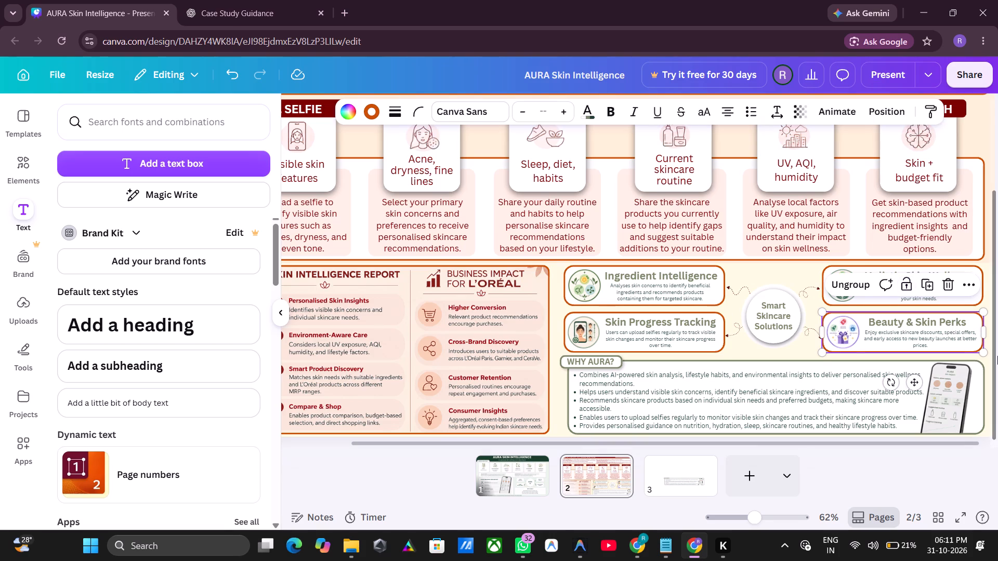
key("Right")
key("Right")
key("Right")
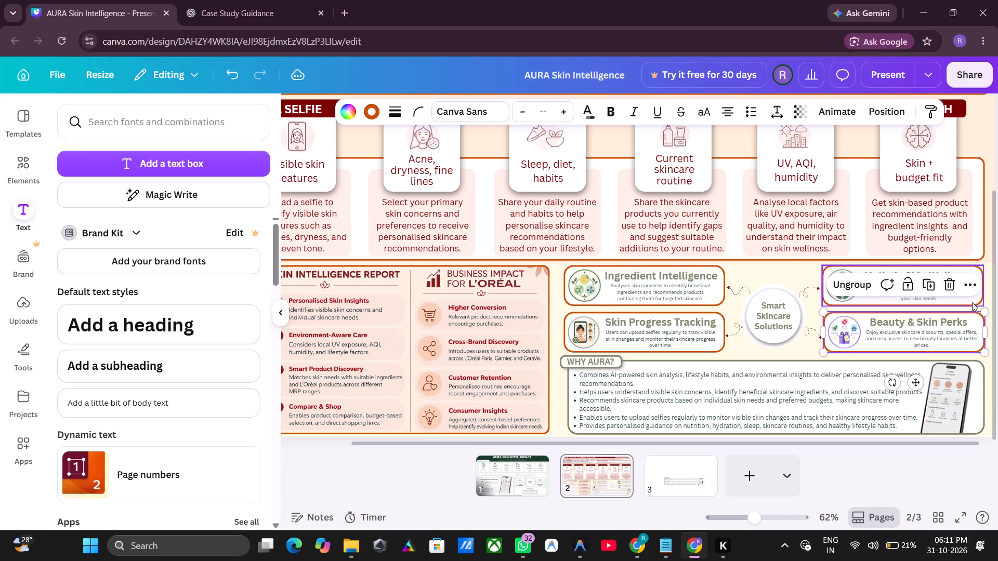
Group the Holistic Skin Wellness card's box, illustration, heading and description.
left_click(972, 302)
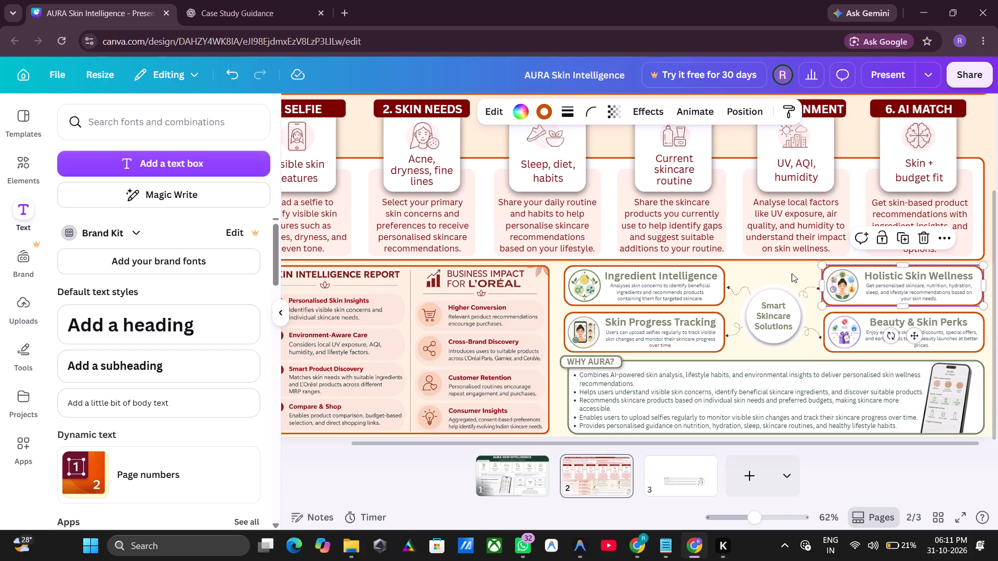
left_click(792, 273)
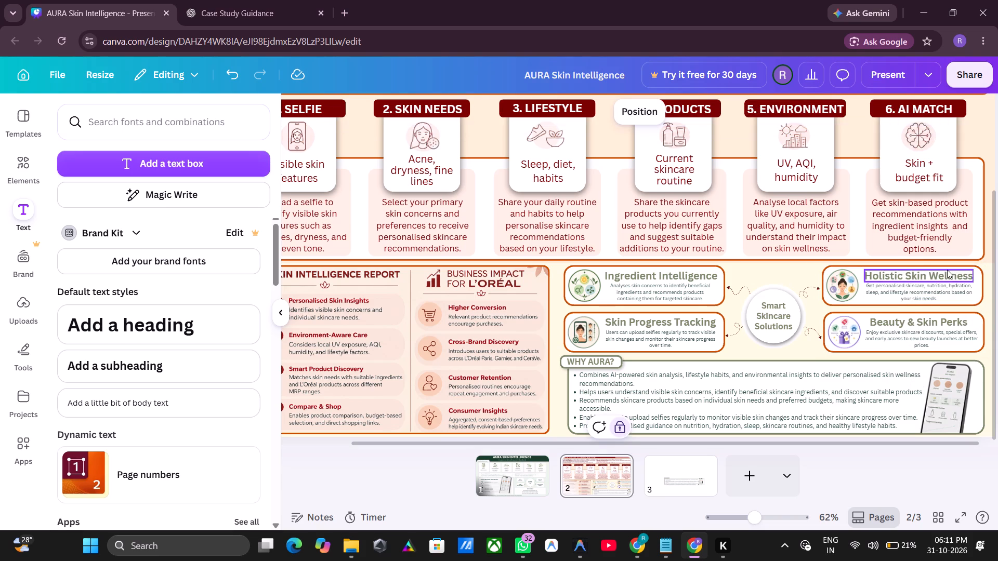
left_click_drag(987, 269, 909, 300)
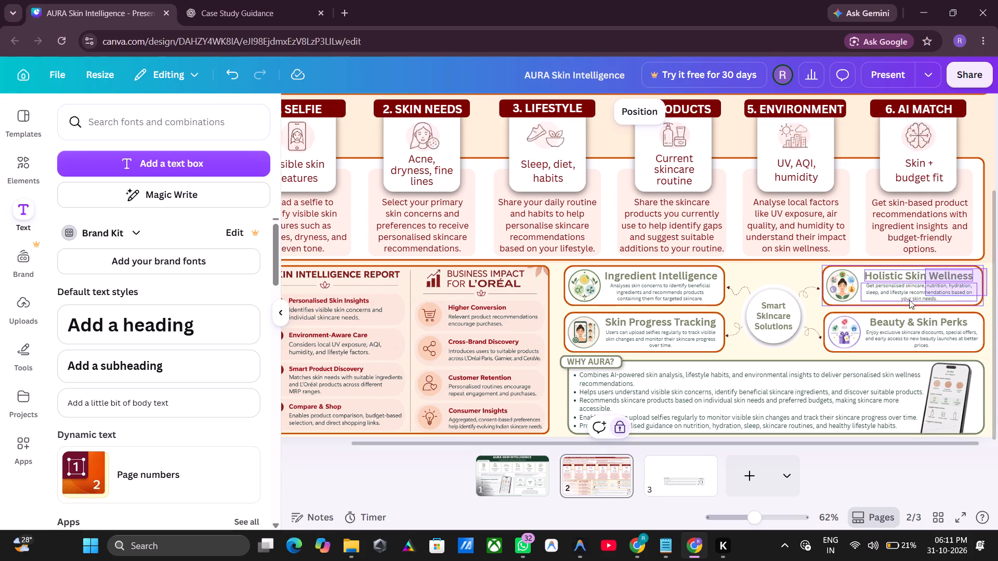
left_click_drag(909, 300, 837, 306)
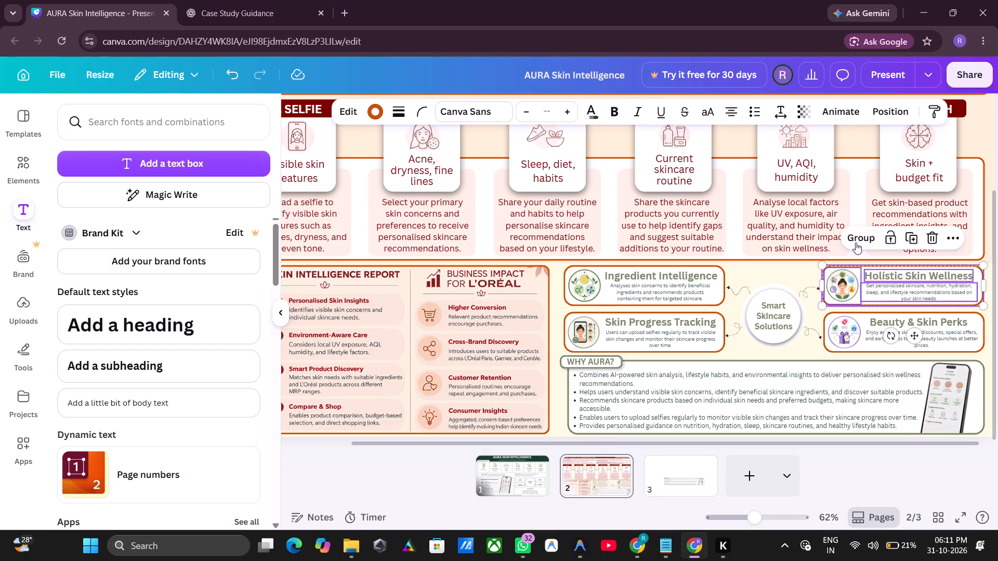
left_click(857, 242)
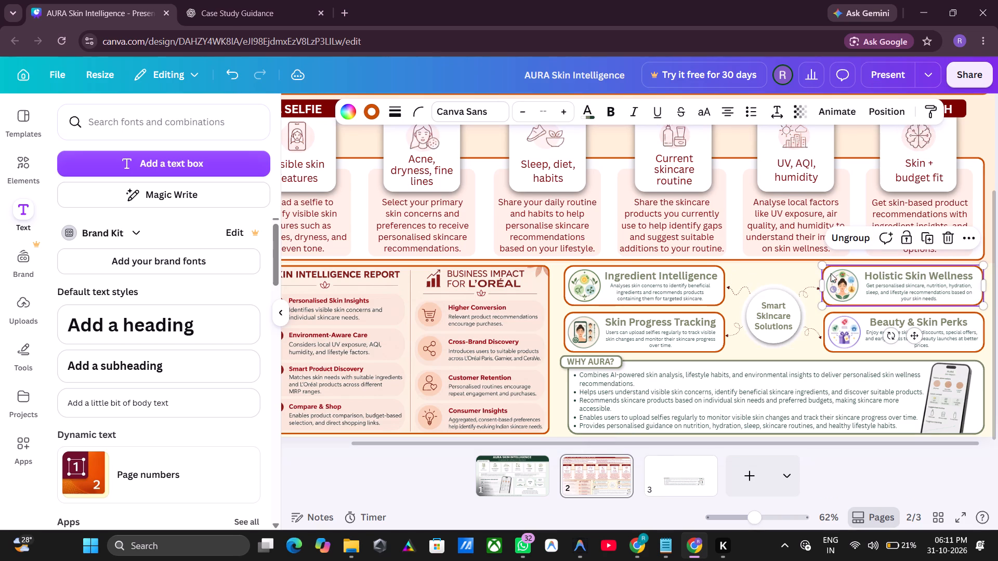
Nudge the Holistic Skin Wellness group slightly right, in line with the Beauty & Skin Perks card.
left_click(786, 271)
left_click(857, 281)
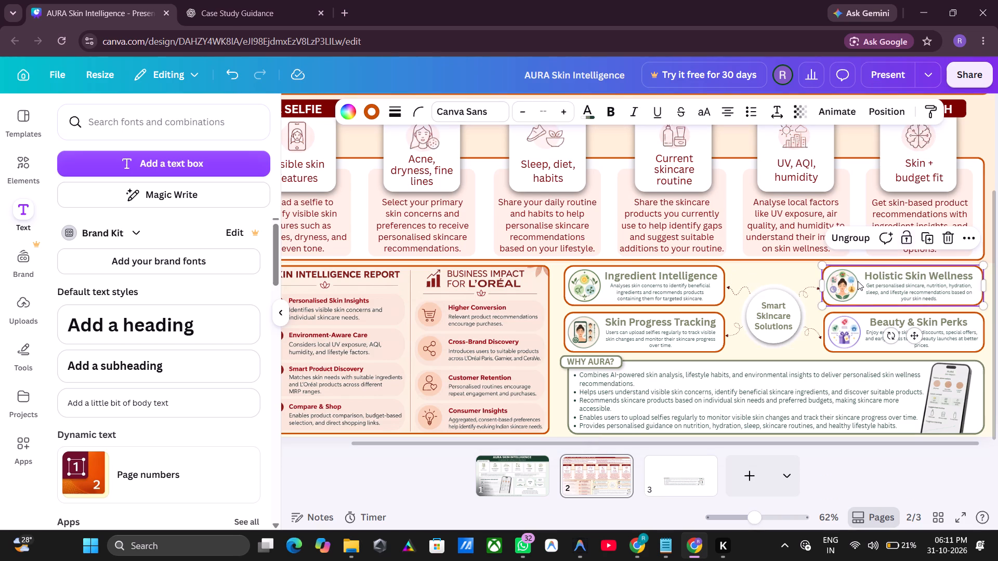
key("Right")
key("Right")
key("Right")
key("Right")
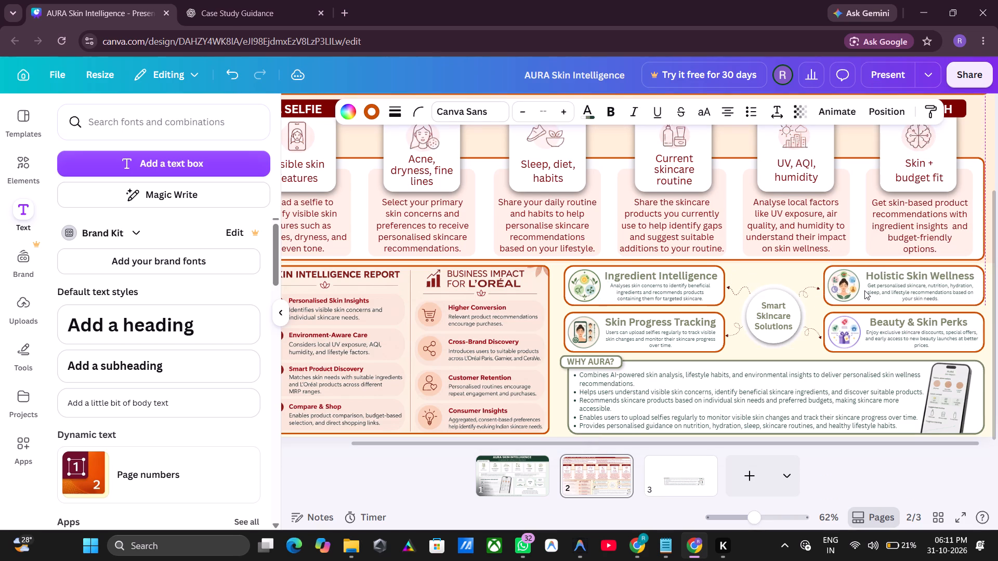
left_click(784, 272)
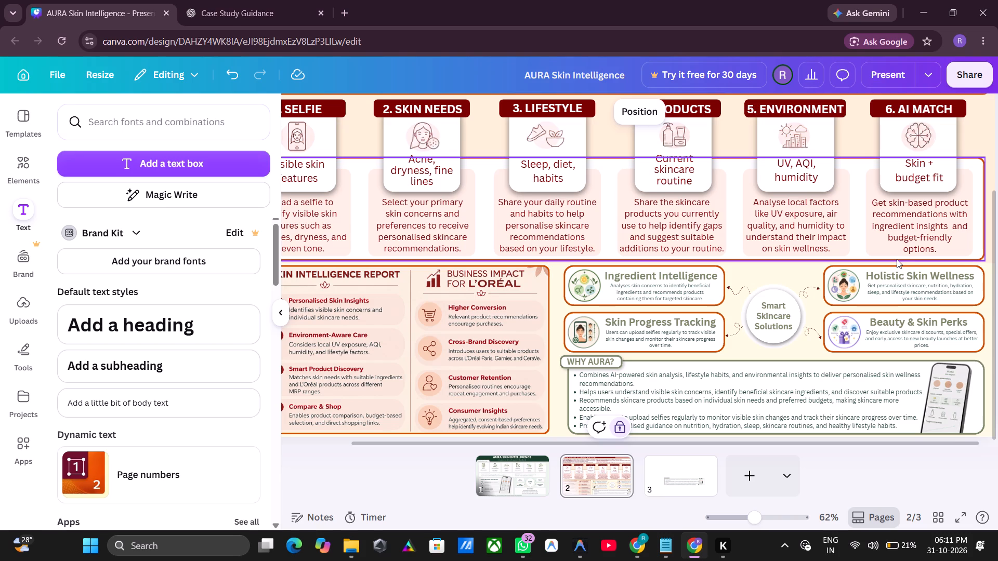
Fine-tune the arrow between the Smart Skincare Solutions circle and the Holistic Skin Wellness card, shifting it slightly left.
left_click(810, 289)
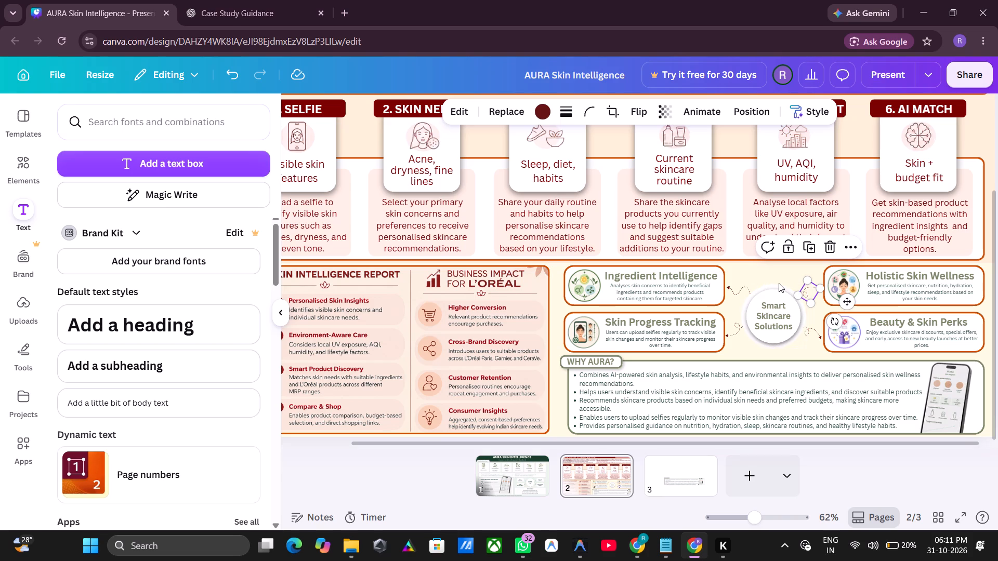
key("Right")
key("Right")
key("Right")
key("Right")
key("Right")
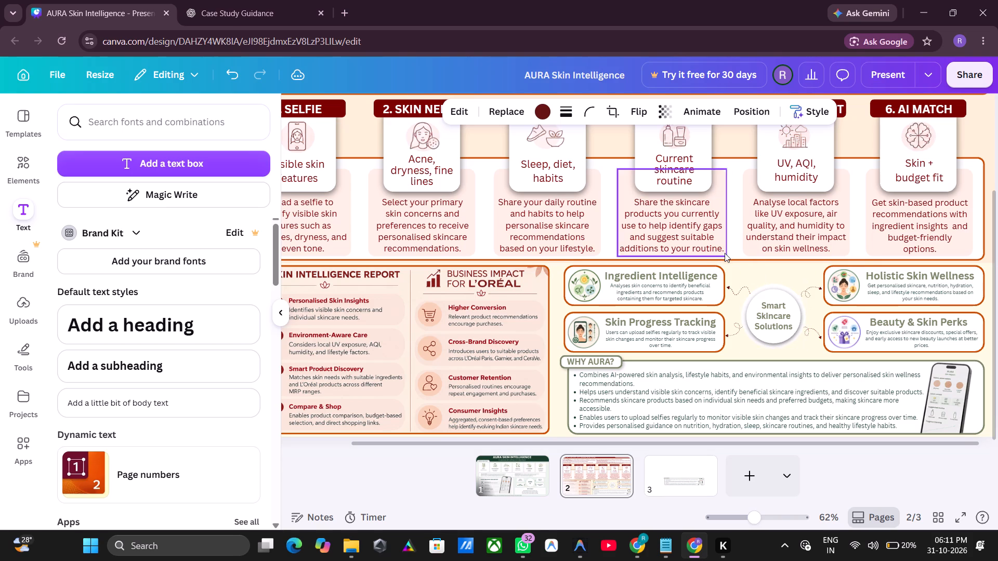
key("Left")
key("Left")
key("Left")
key("Left")
key("Left")
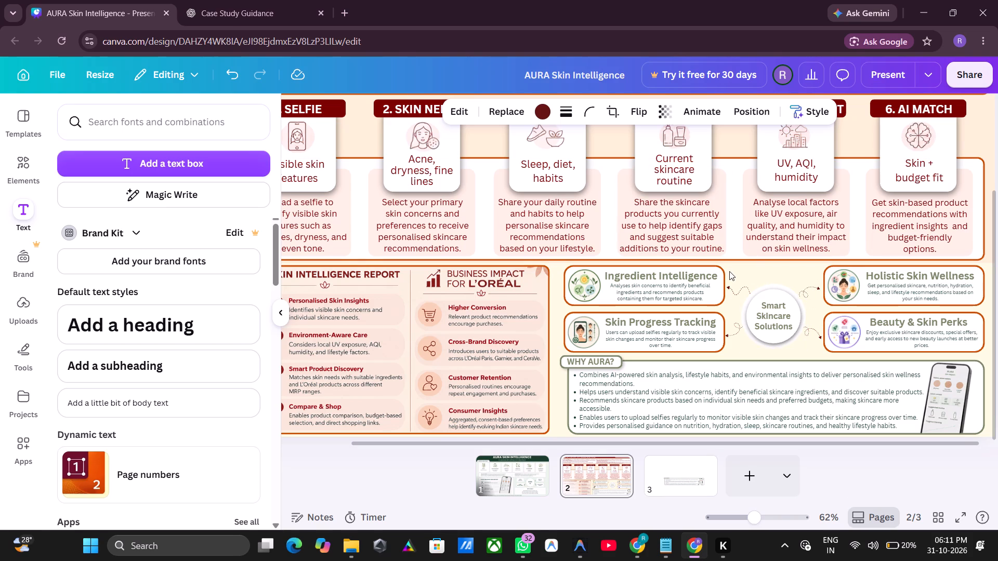
key("Left")
key("Left")
key("Left")
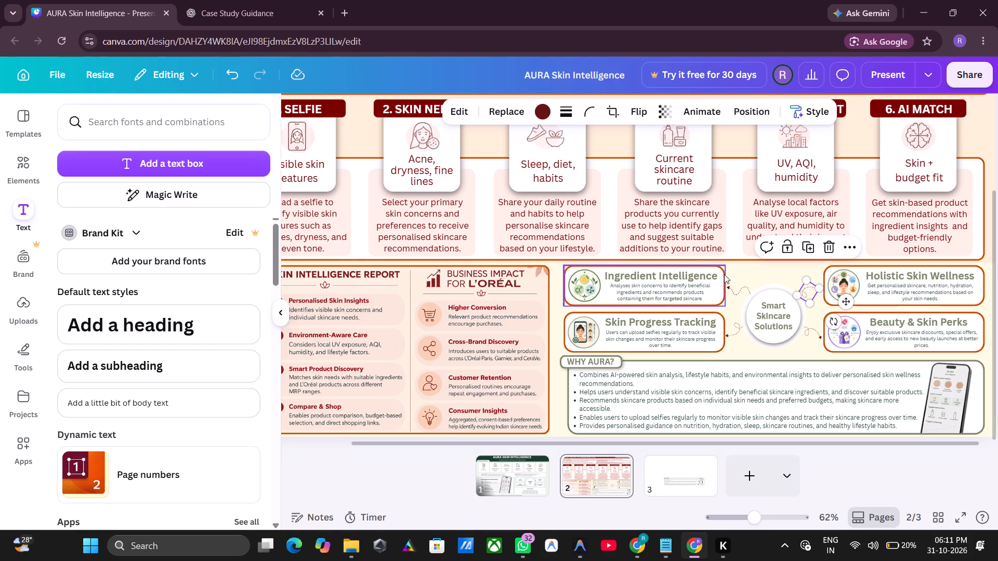
left_click(776, 279)
Nudge the Holistic Skin Wellness card left, closer to its arrow from the Smart Skincare Solutions circle.
left_click(828, 275)
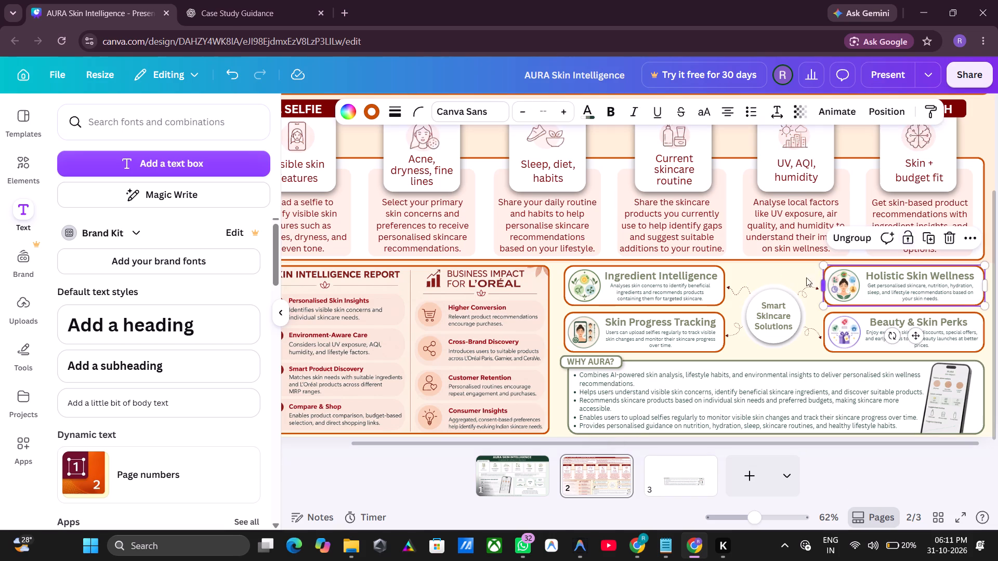
key("Left")
key("Left")
key("Left")
key("Left")
key("Left")
key("Left")
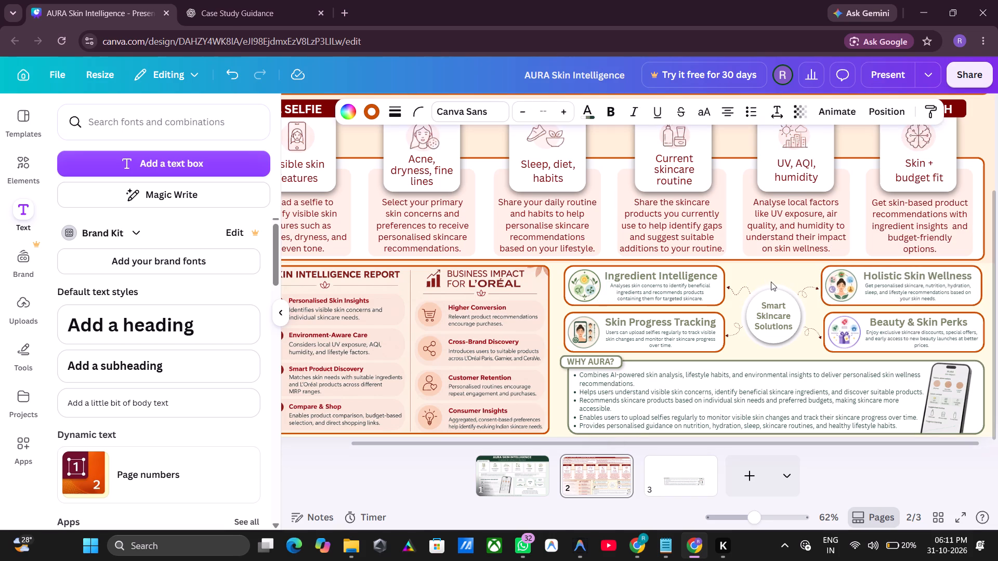
key("Left")
key("Left")
key("Left")
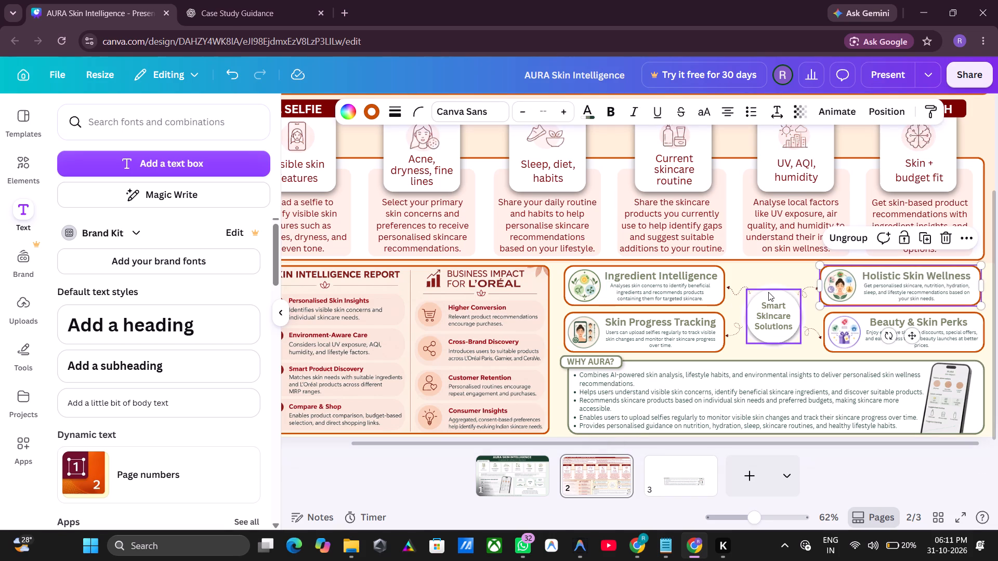
key("Right")
left_click(789, 279)
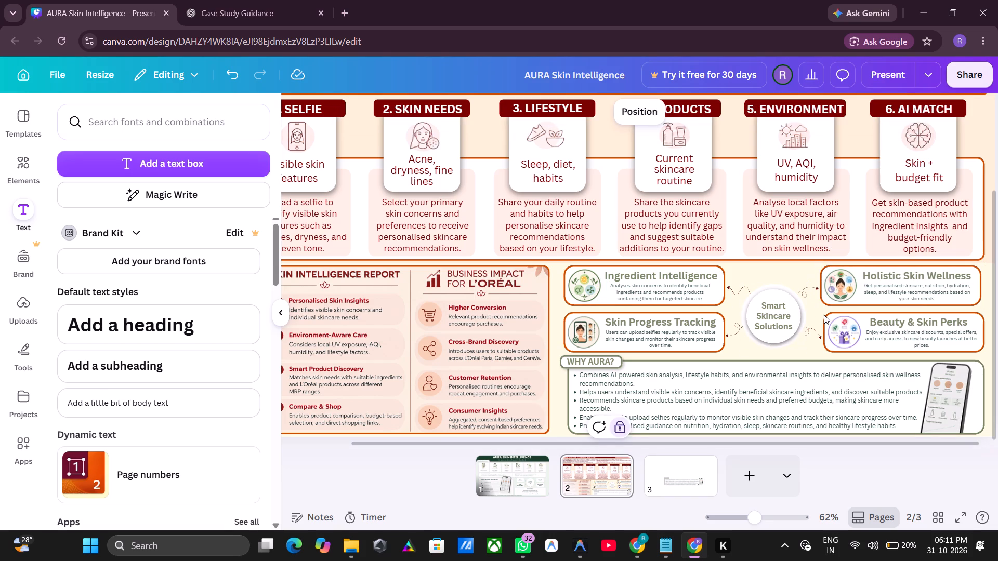
Nudge the Beauty & Skin Perks card left beneath the Holistic Skin Wellness card.
left_click(832, 315)
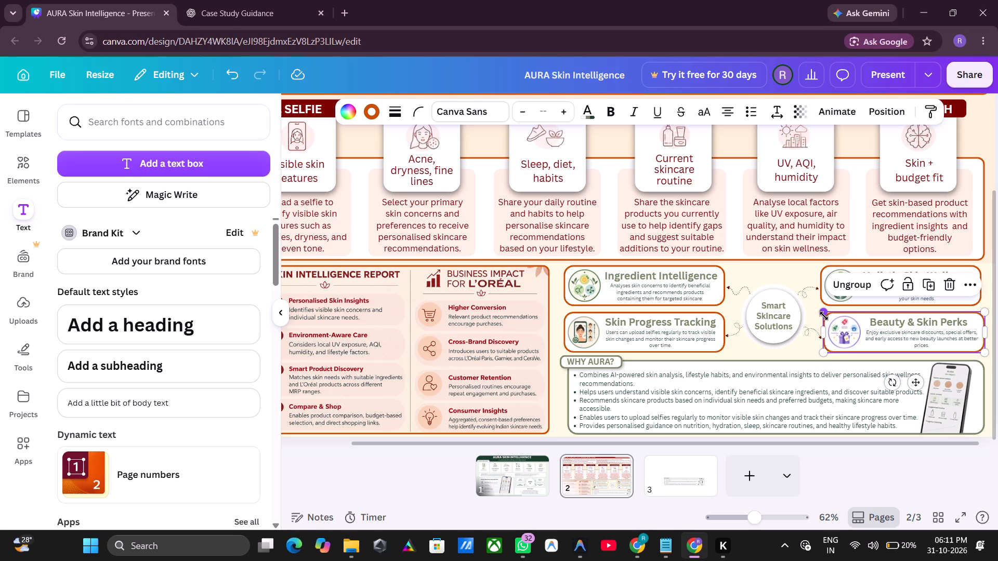
key("Left")
key("Left")
key("Left")
key("Left")
key("Left")
key("Left")
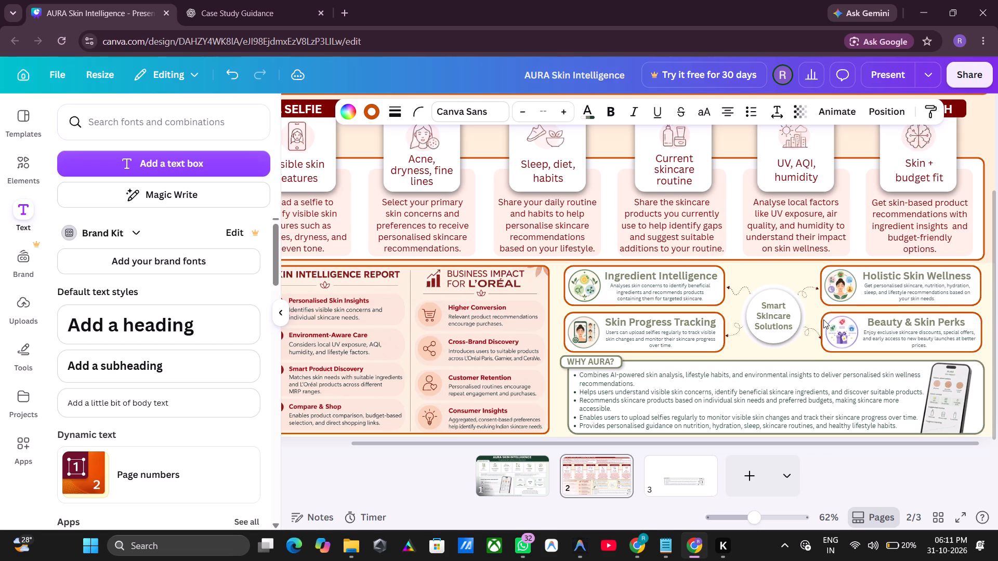
key("Left")
key("Left")
key("Left")
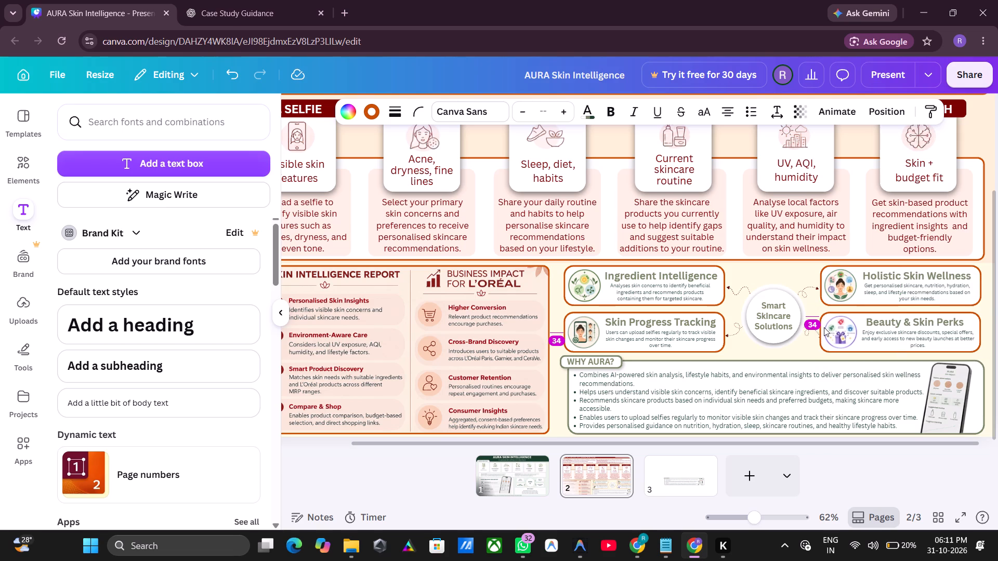
key("Right")
left_click(780, 276)
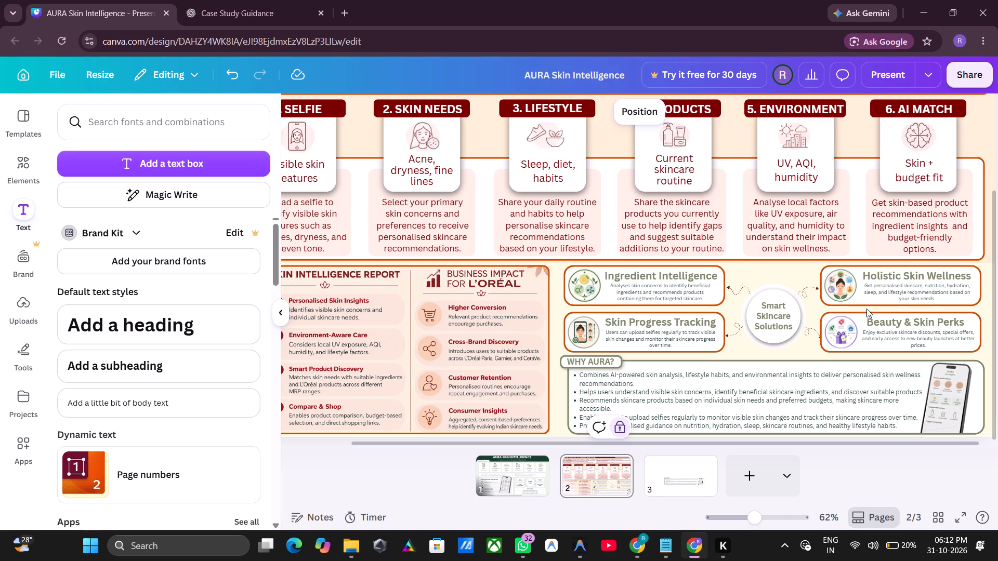
Fine-tune the Beauty & Skin Perks card's horizontal position until it aligns with the Holistic Skin Wellness card above it.
left_click(852, 320)
key("Right")
key("Right")
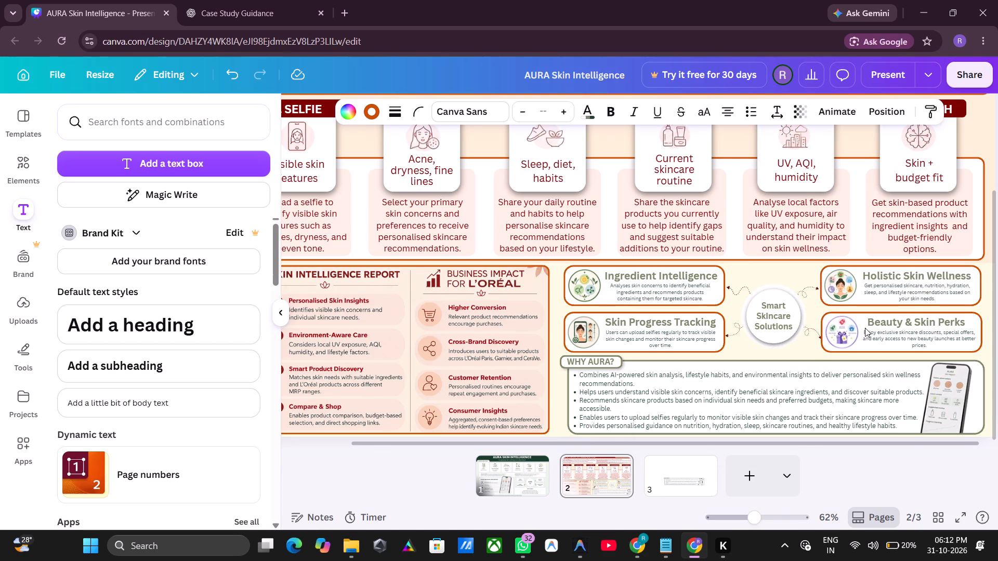
key("Right")
key("Left")
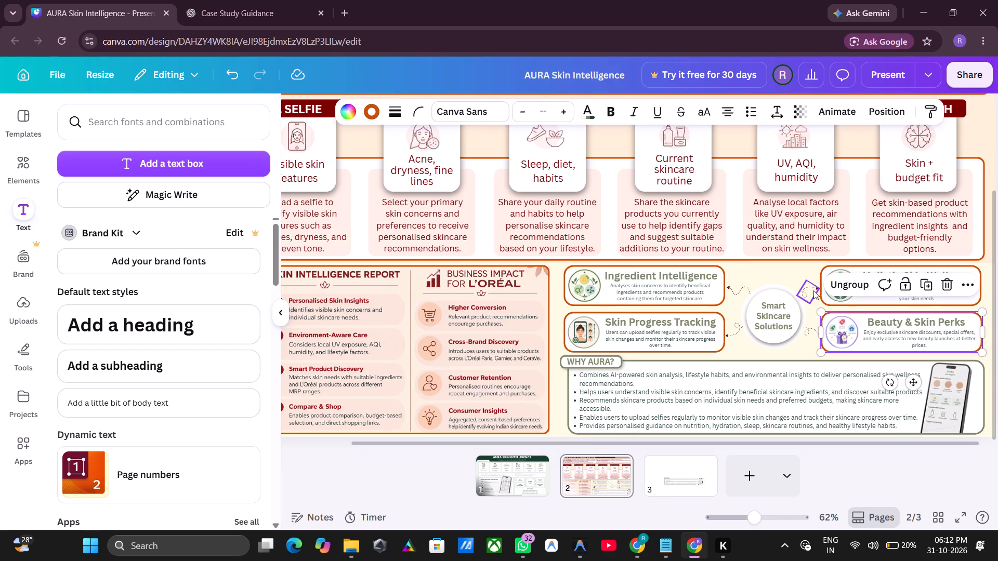
key("Left")
key("Left")
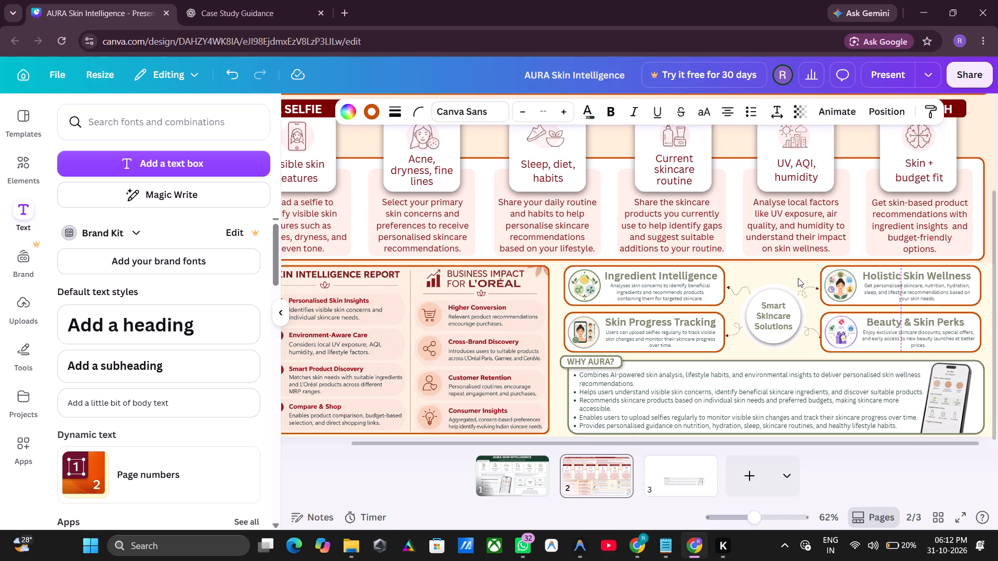
key("Right")
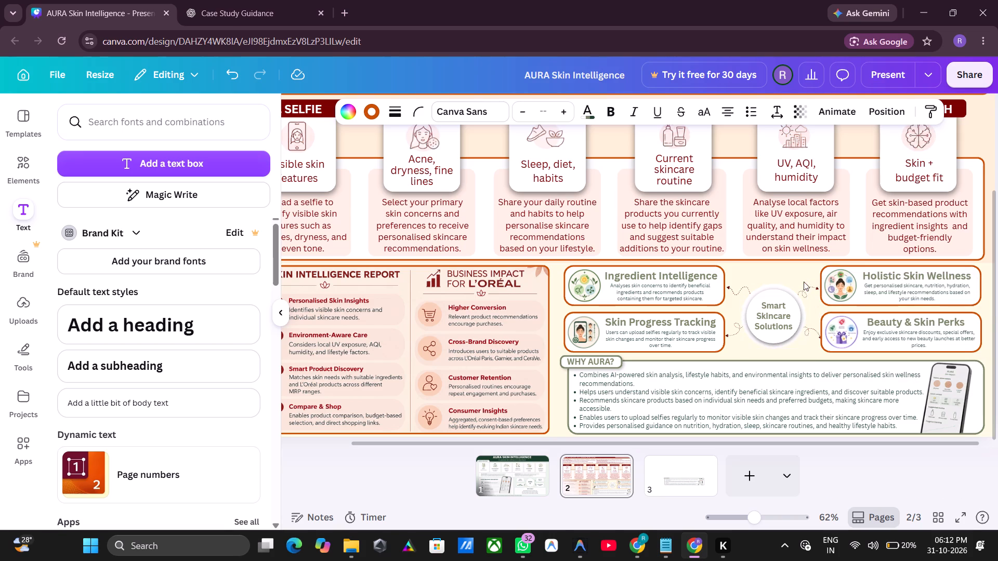
key("Right")
key("Left")
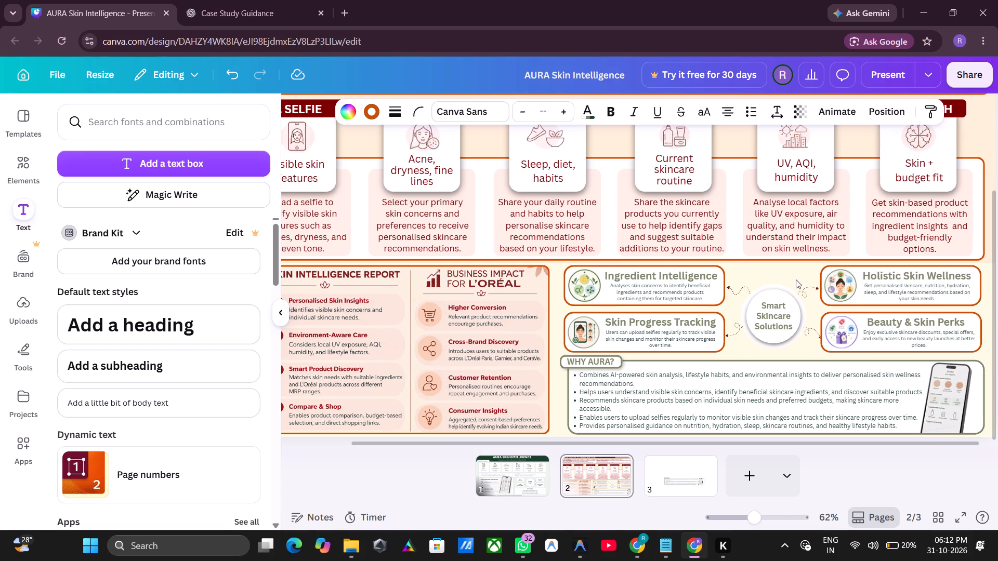
left_click(793, 279)
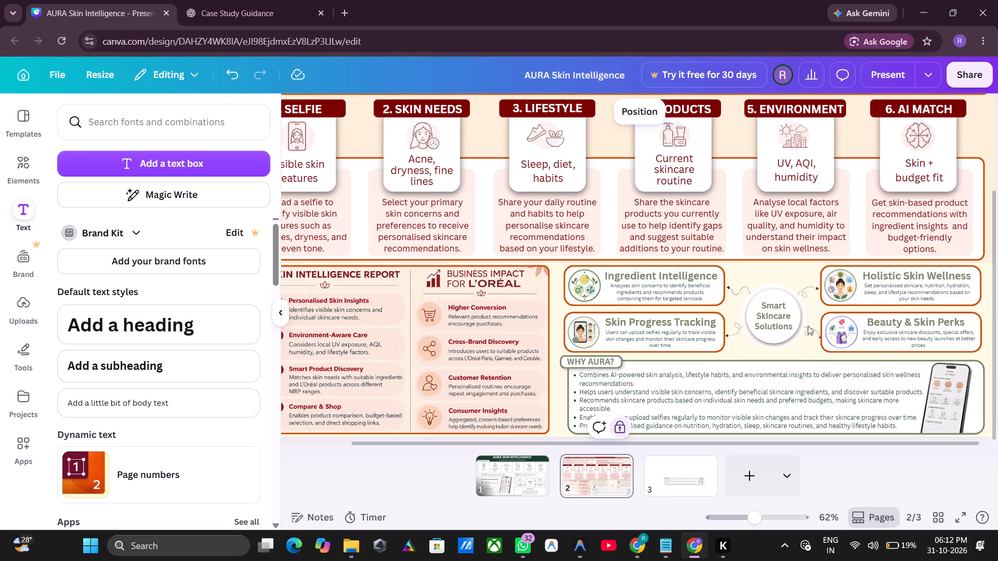
Nudge the arrow between the Smart Skincare Solutions circle and the Beauty & Skin Perks card slightly down and left.
left_click(808, 328)
key("Down")
key("Down")
key("Down")
key("Down")
key("Down")
key("Down")
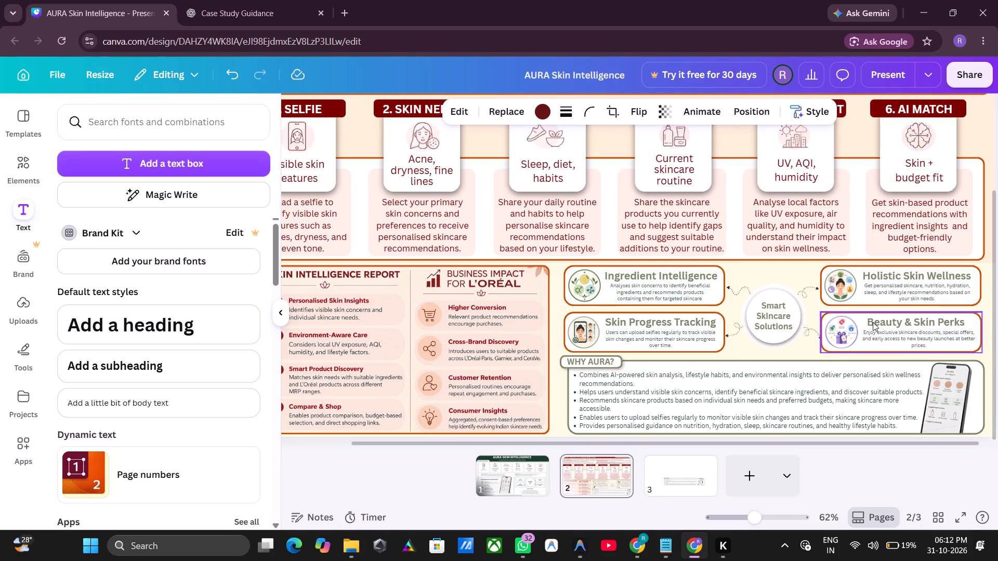
key("Left")
key("Left")
key("Left")
key("Left")
key("Left")
key("Left")
left_click(747, 270)
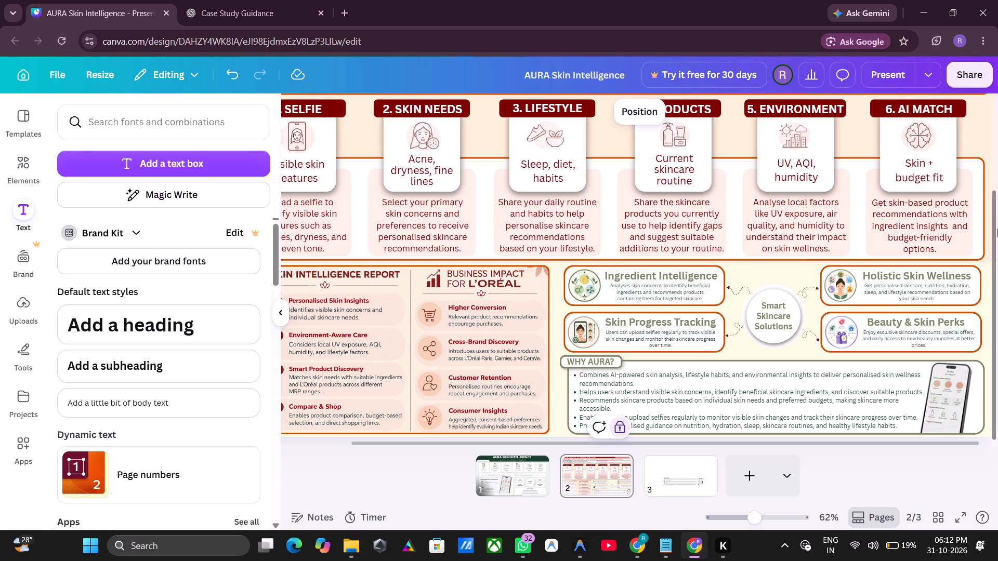
Switch page 2 to the full-screen view.
scroll(962, 244, "down", 1)
left_click(957, 524)
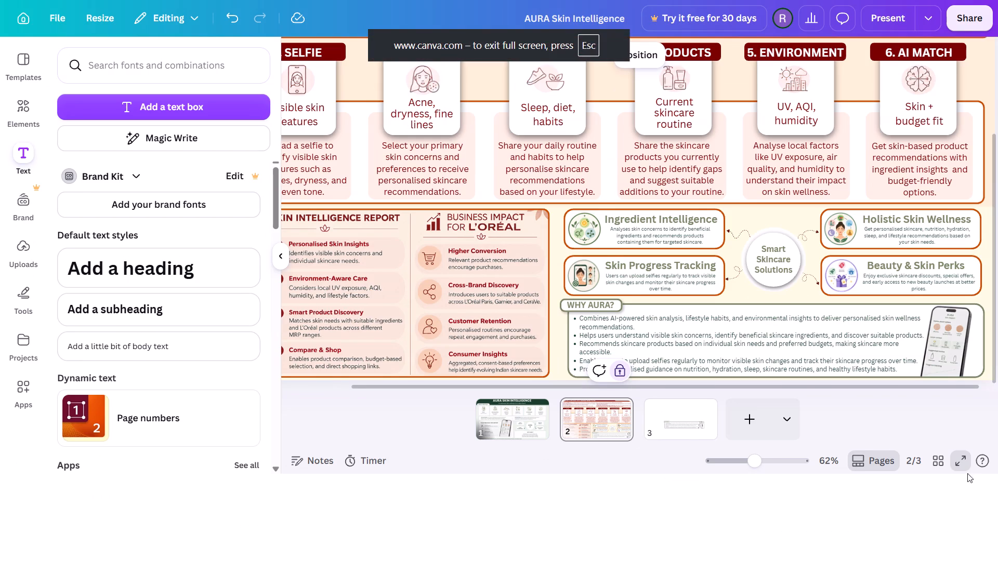
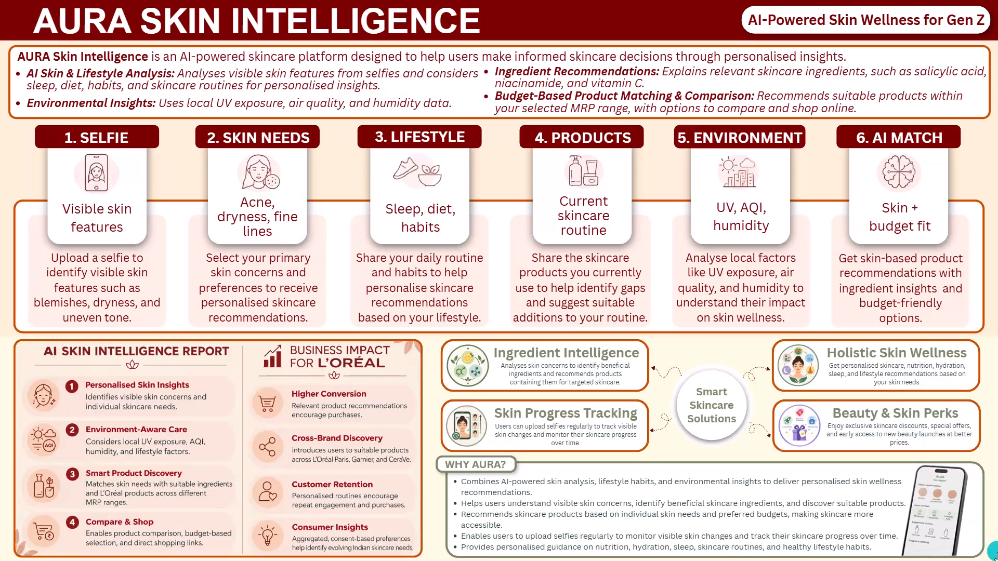
Leave the full-screen view and recolour the Ingredient Intelligence card's border to Greygreen #7a8768.
left_click(974, 537)
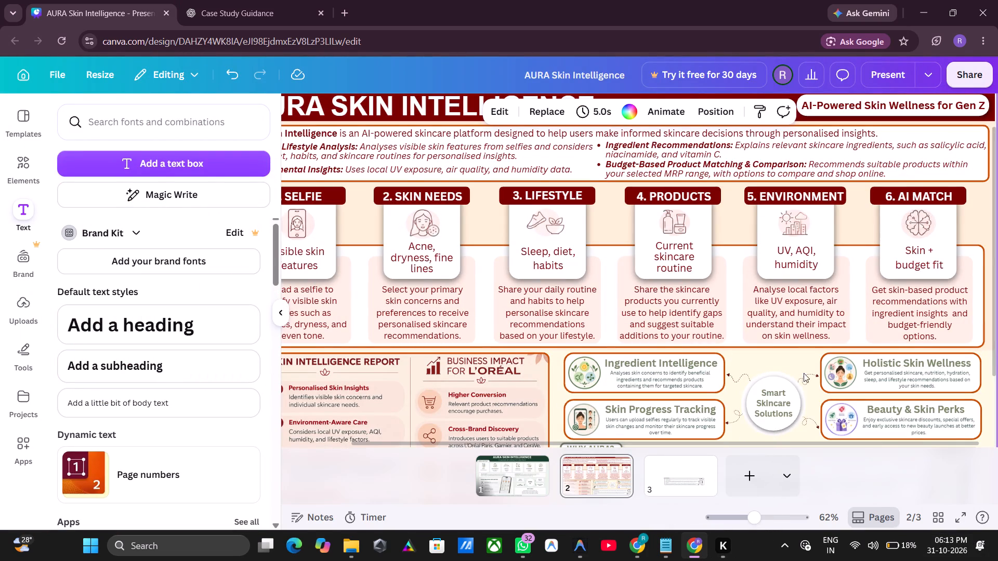
left_click(723, 362)
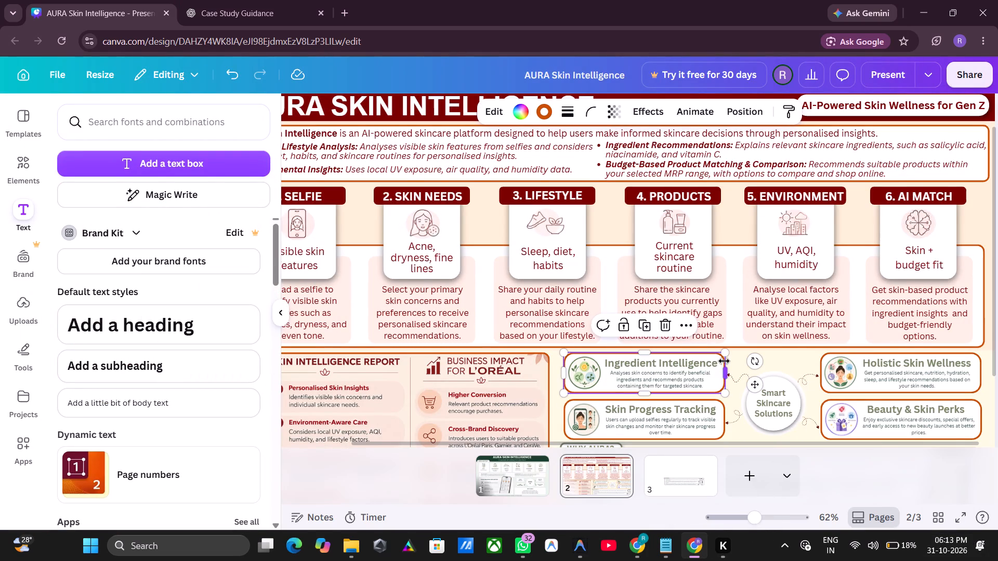
left_click(549, 109)
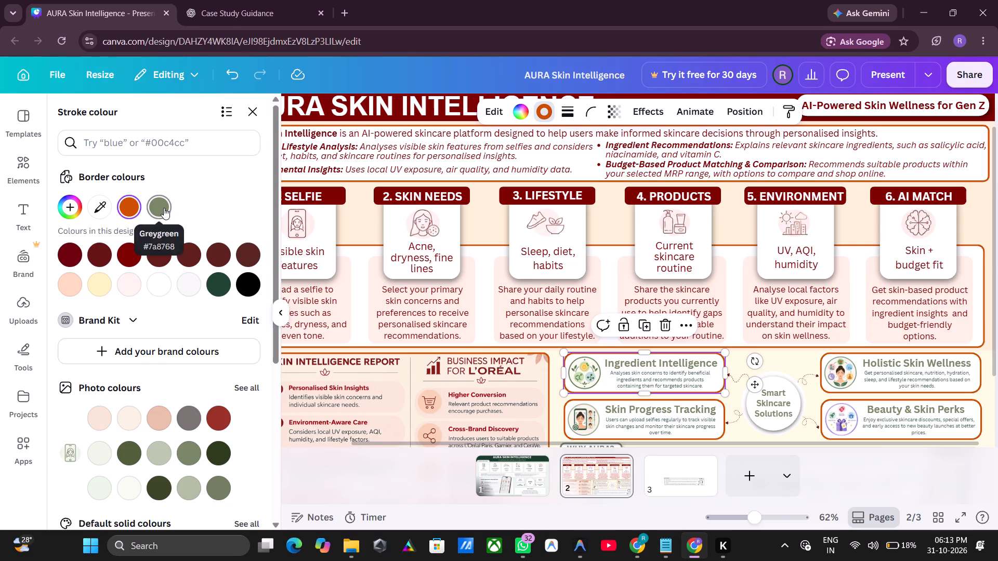
left_click(164, 208)
left_click(793, 359)
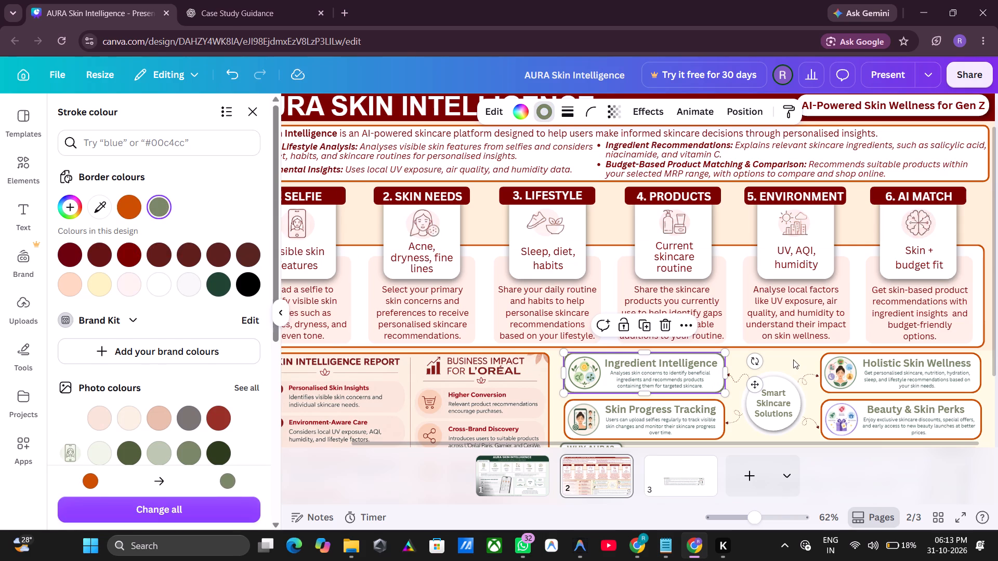
Check page 2 in the full-screen view and return to the editor.
scroll(887, 316, "down", 2)
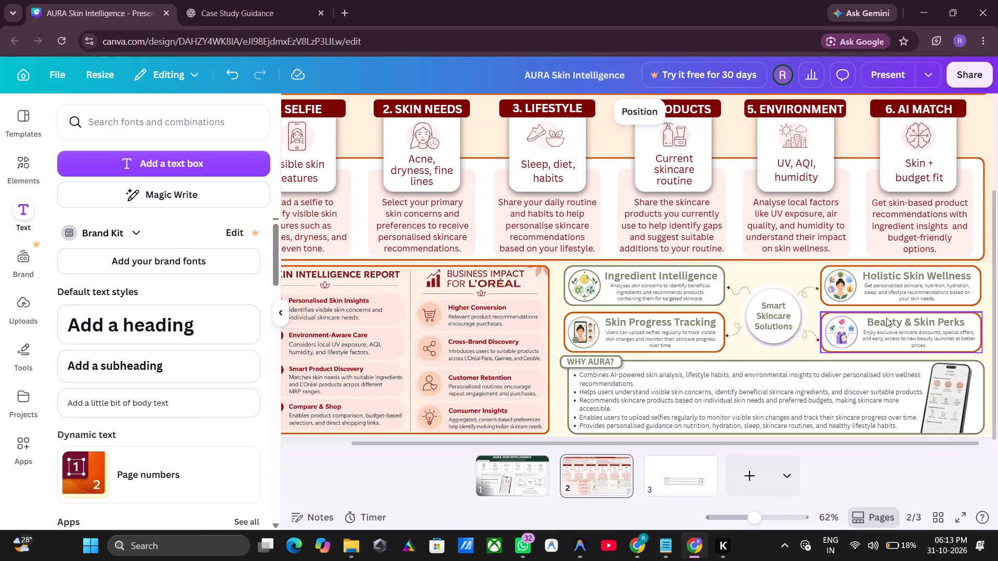
left_click(951, 515)
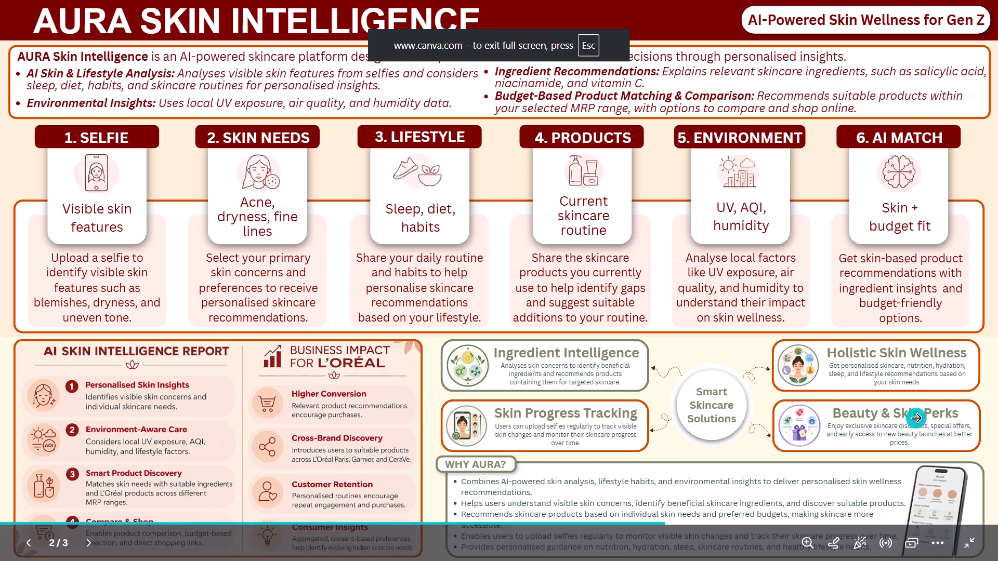
key("Escape")
Ungroup the Holistic Skin Wellness card and recolour its border to Greygreen #7a8768.
left_click(909, 391)
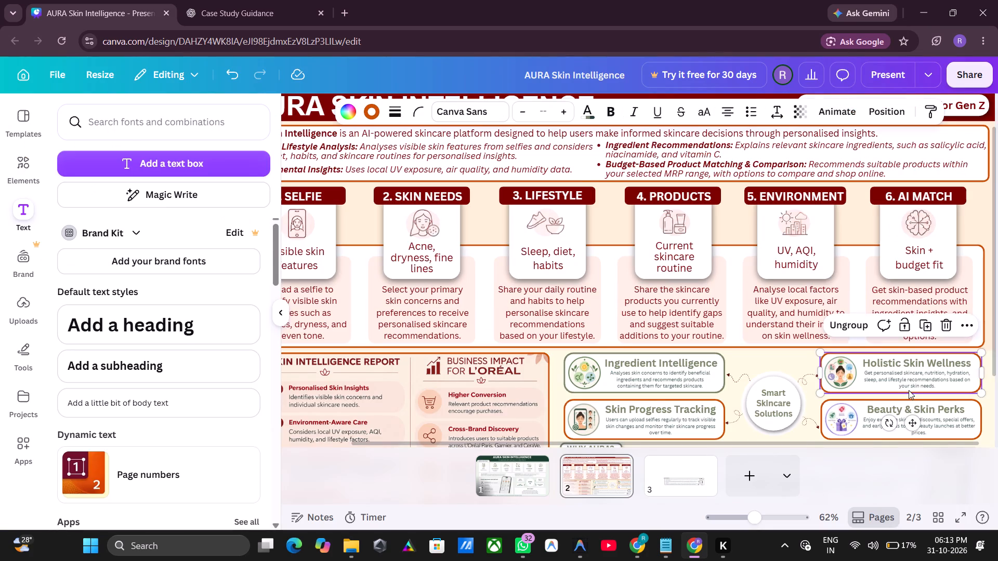
left_click(847, 319)
left_click(808, 359)
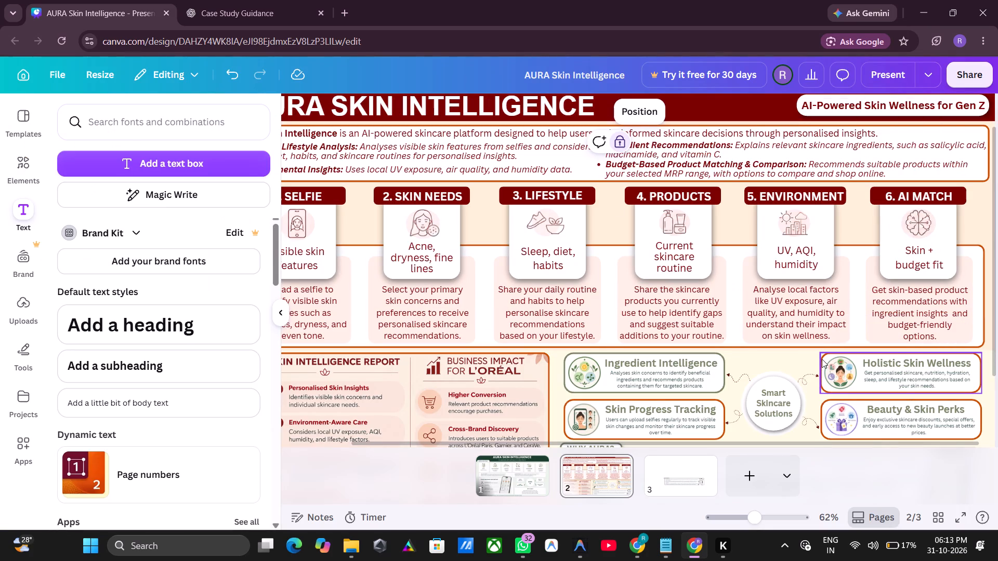
left_click(820, 360)
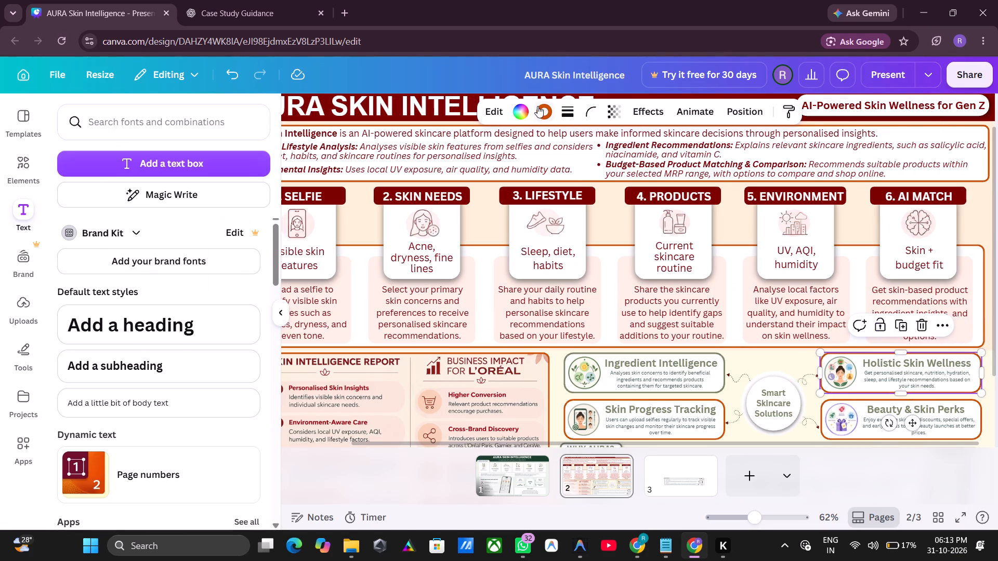
left_click(537, 106)
left_click(154, 210)
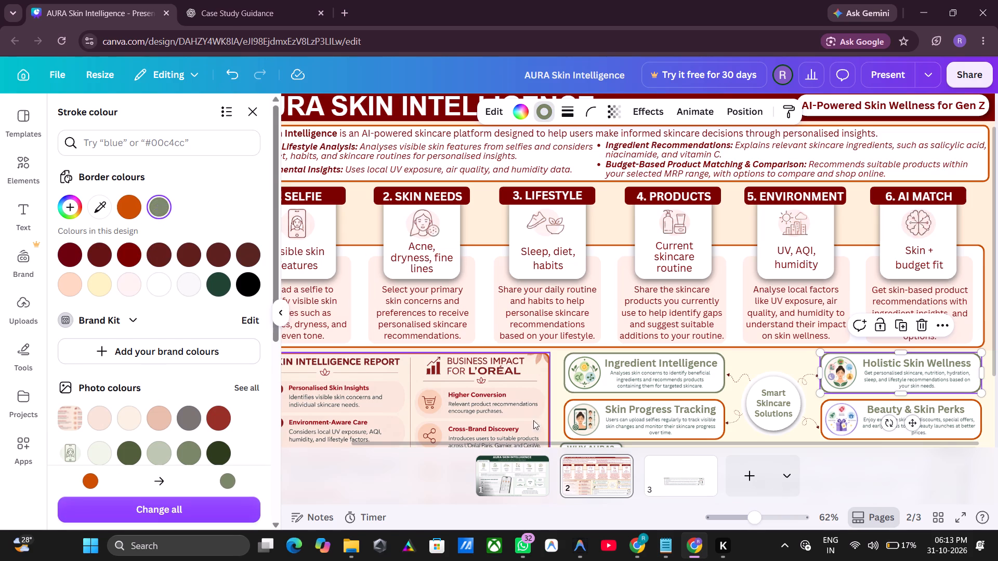
Ungroup the Skin Progress Tracking card and recolour its border to Greygreen #7a8768.
left_click(567, 429)
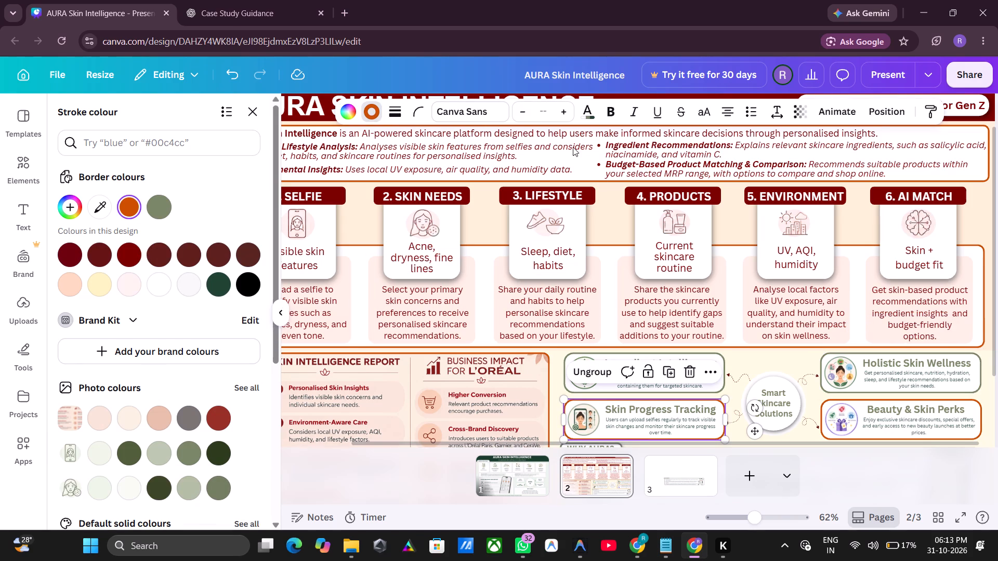
left_click(596, 368)
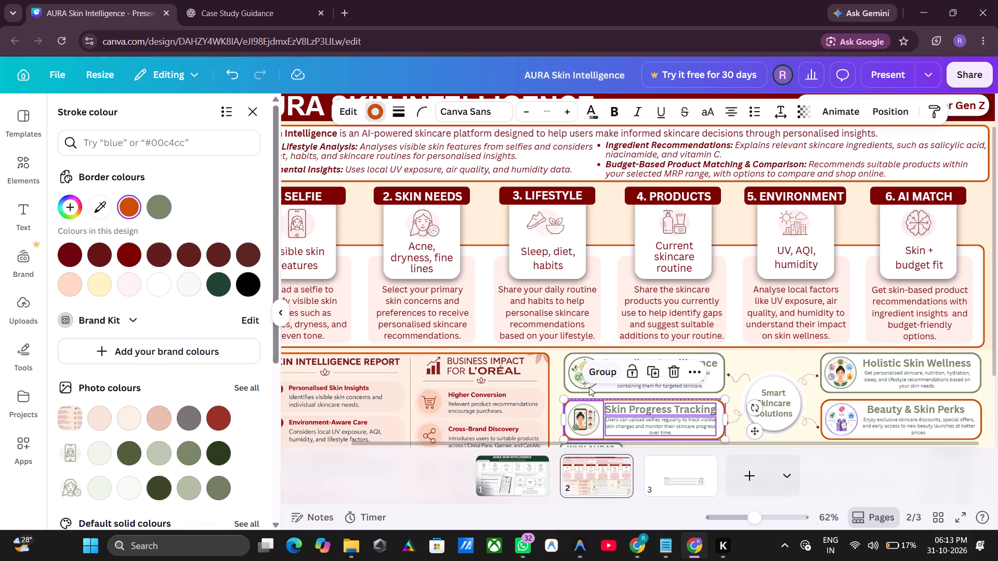
left_click(555, 393)
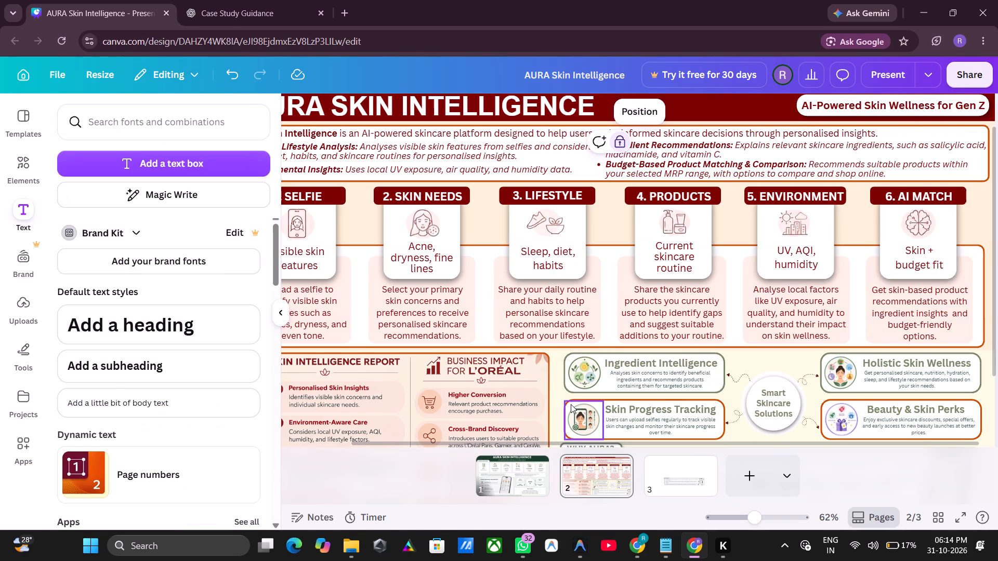
left_click(600, 398)
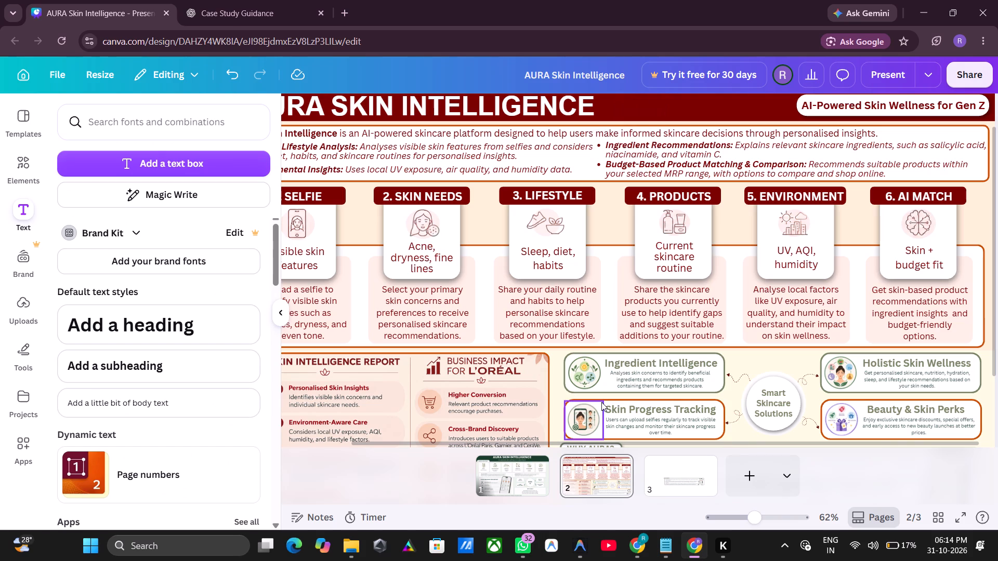
left_click(603, 399)
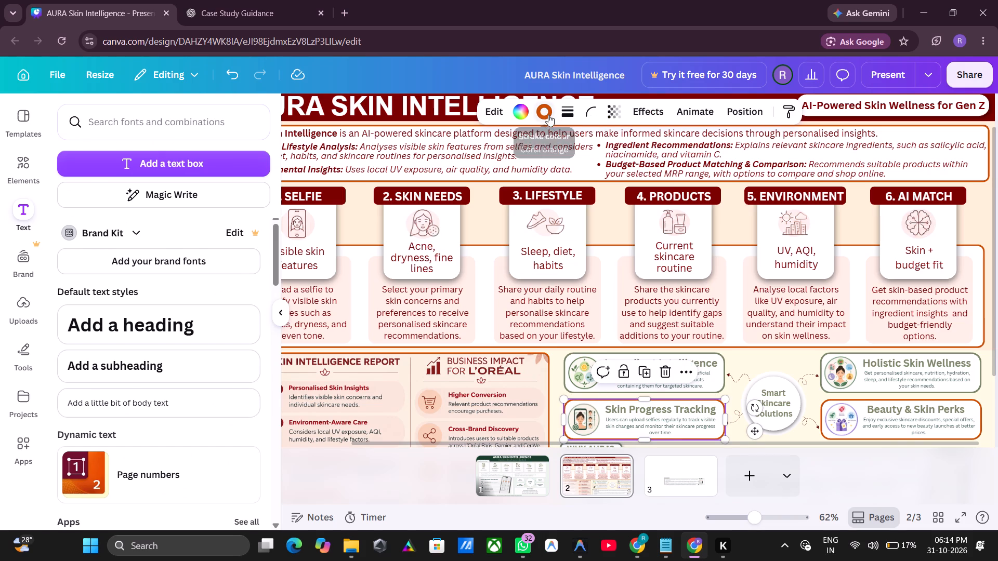
left_click(548, 115)
left_click(156, 210)
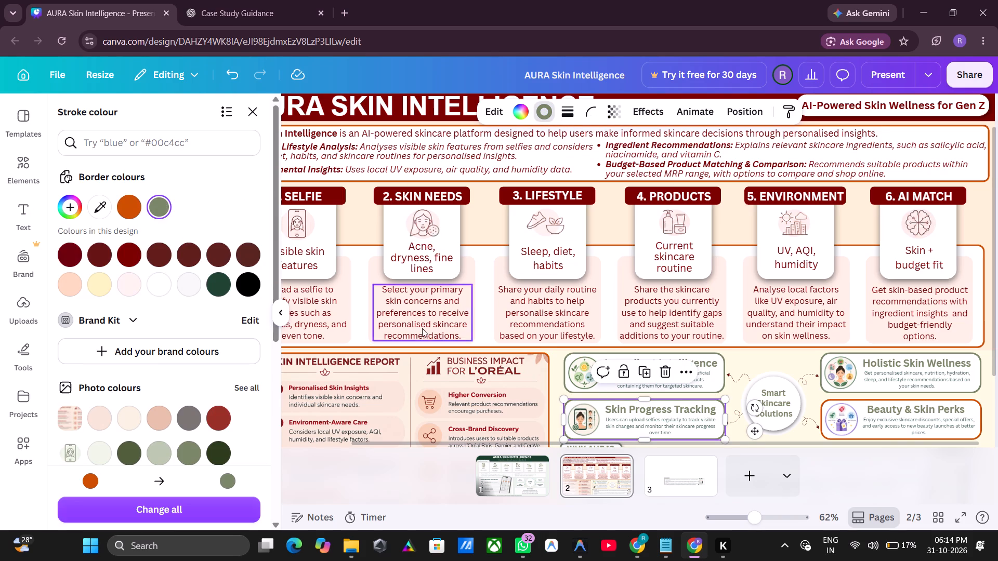
left_click(552, 392)
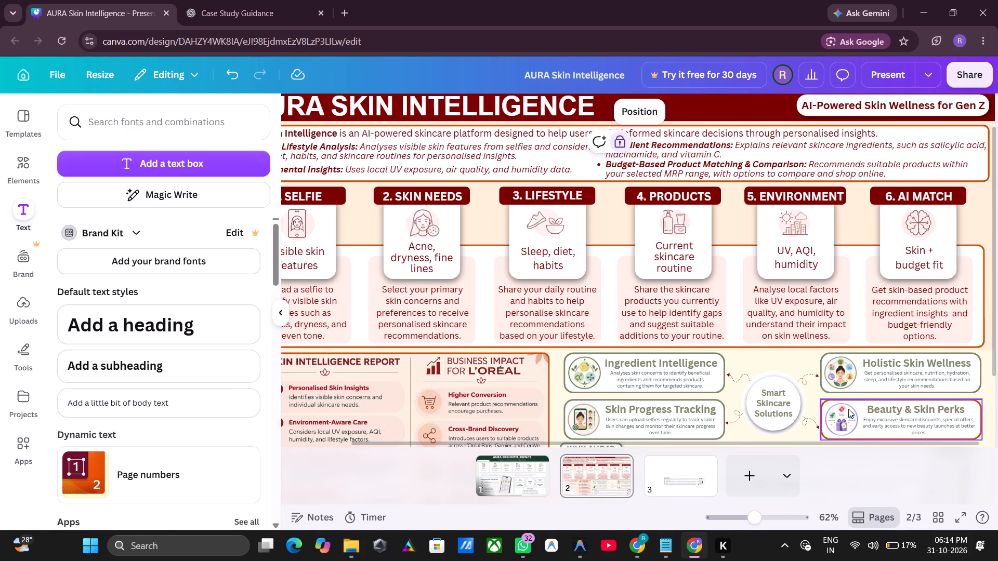
Ungroup the Beauty & Skin Perks card and recolour its border to Greygreen #7a8768.
left_click(849, 407)
left_click(845, 375)
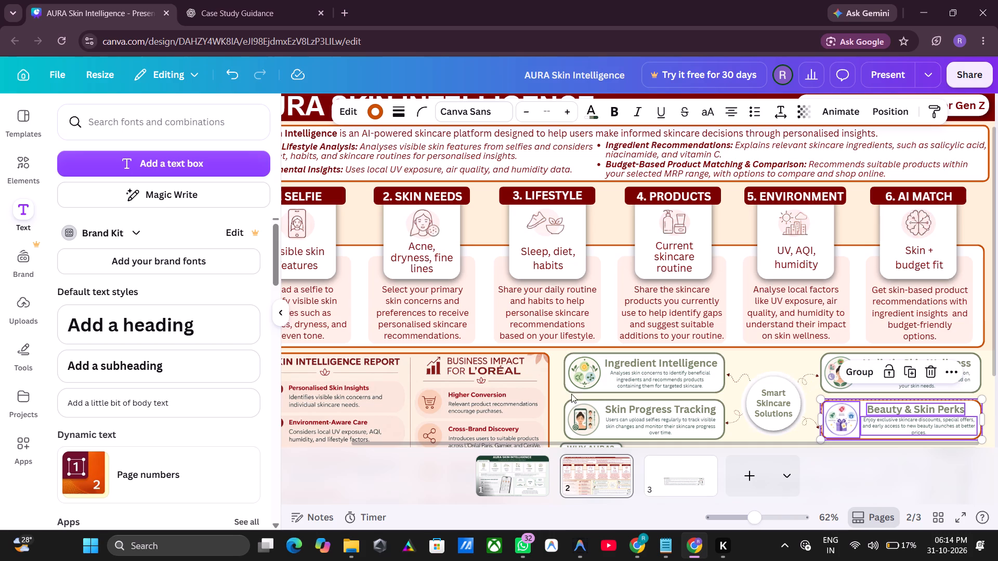
left_click(560, 397)
left_click(861, 403)
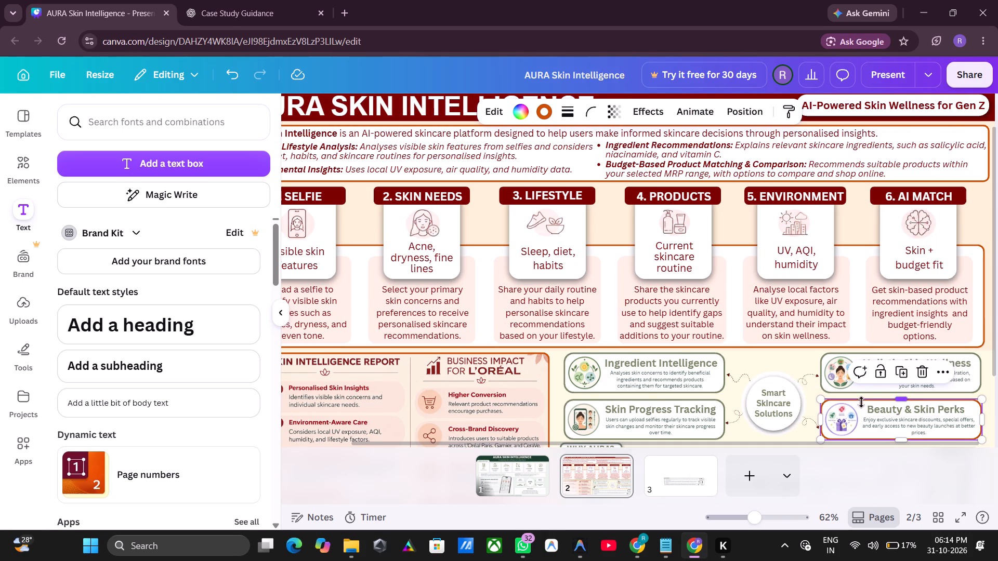
left_click(542, 112)
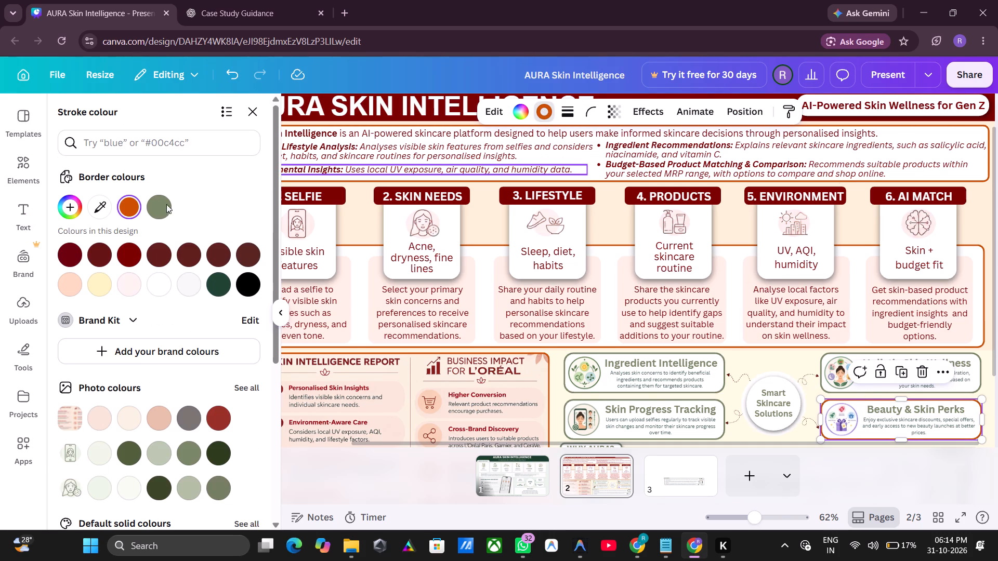
left_click(162, 206)
left_click(557, 383)
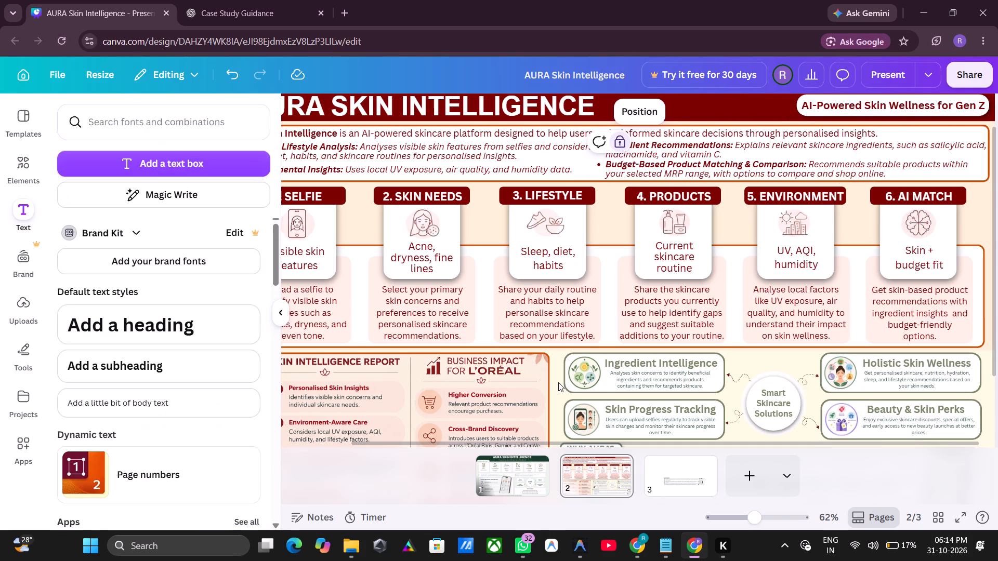
Review page 2's feature cards and overall colours in the full-screen view, and return to the editor.
scroll(782, 356, "down", 5)
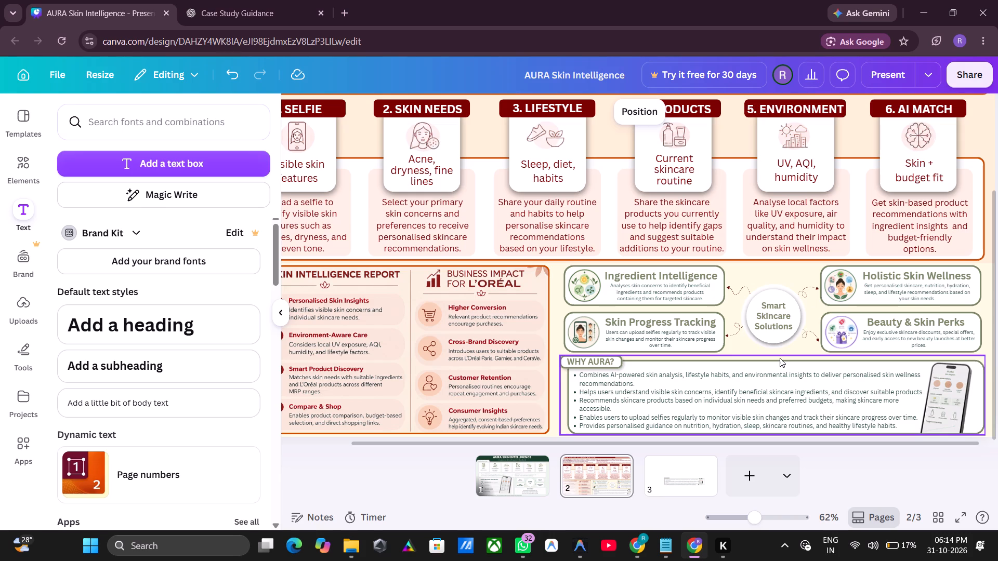
scroll(780, 358, "down", 1)
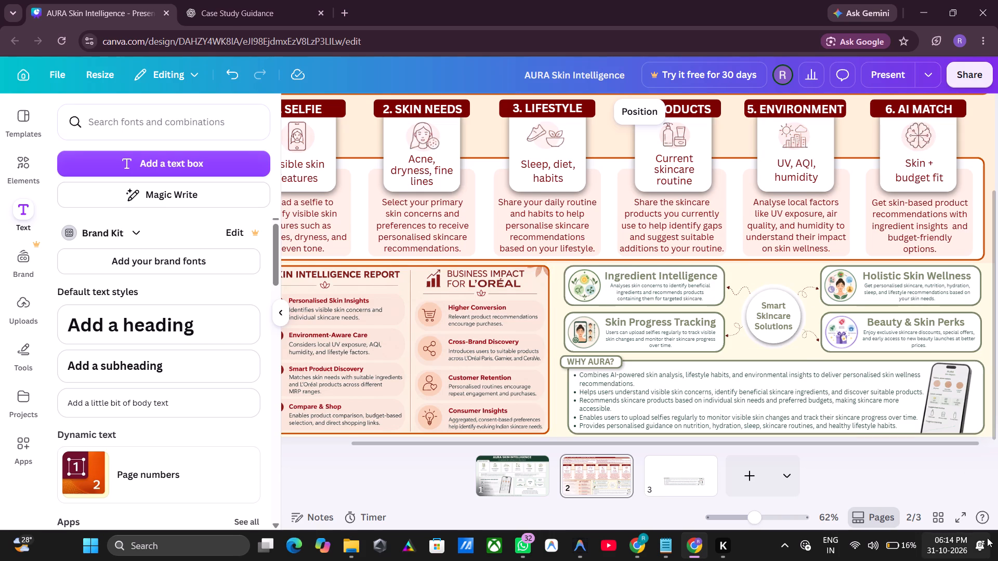
left_click(959, 520)
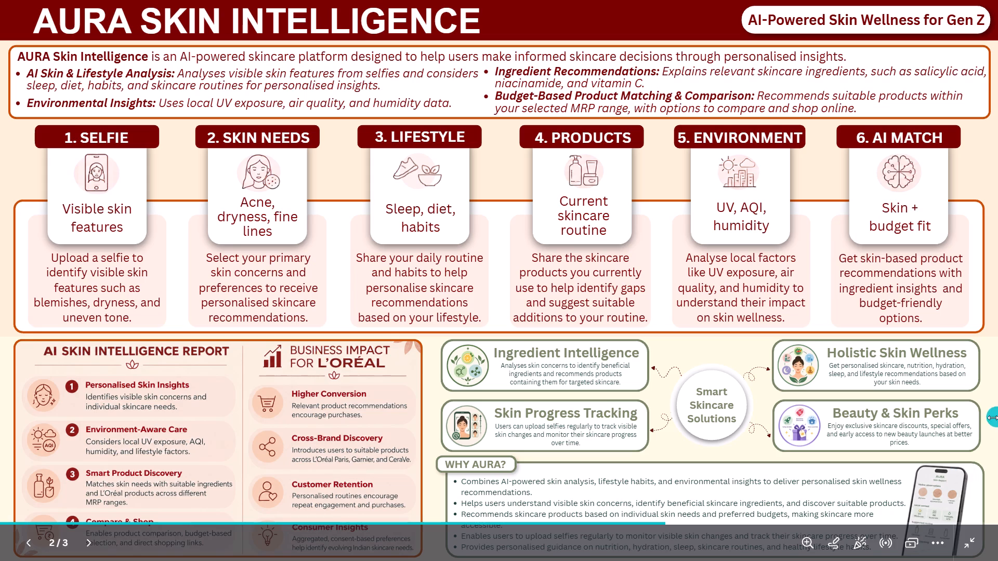
left_click(964, 543)
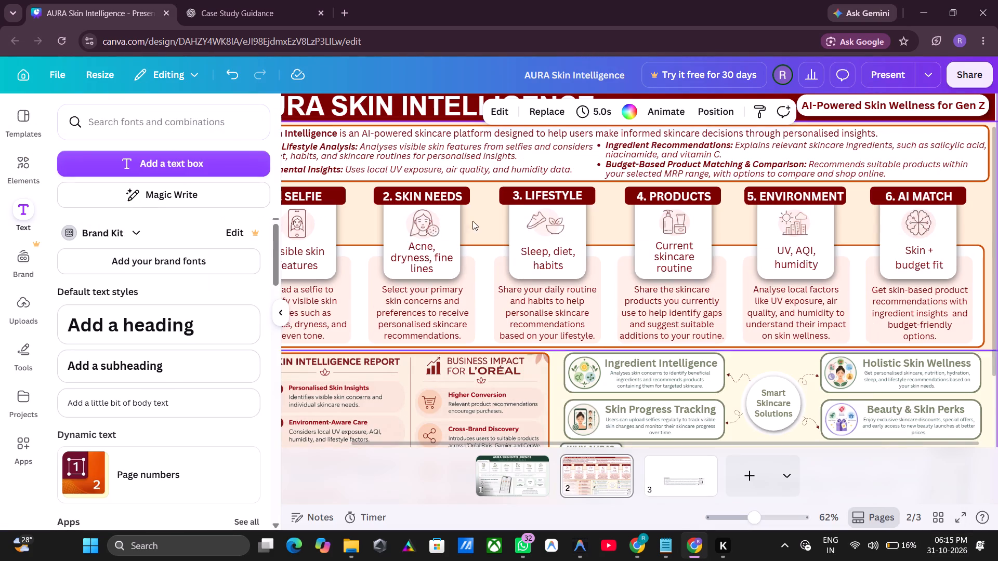
Recolour the border of the introduction box beneath the page 2 title to Greygreen #7a8768.
left_click(274, 314)
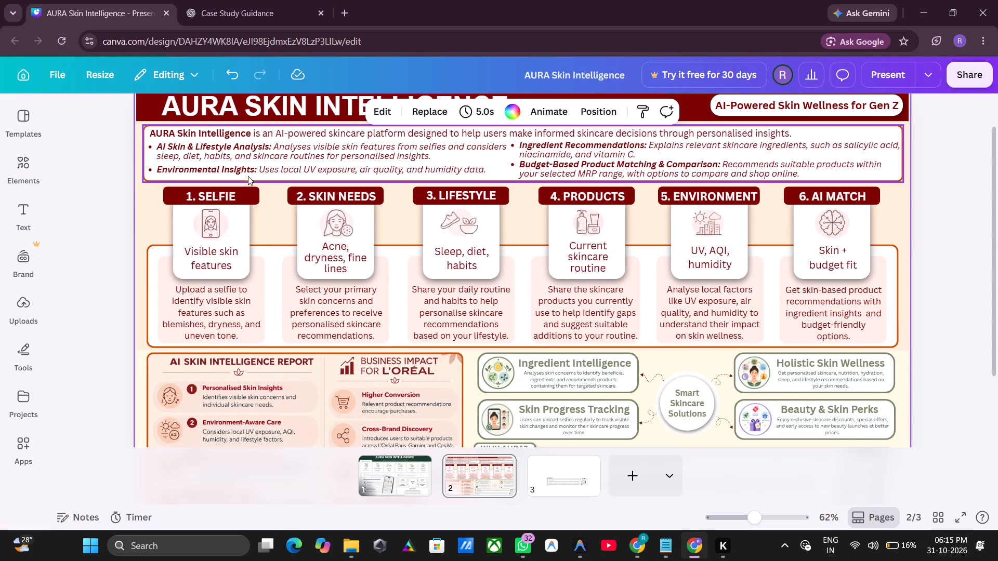
left_click(253, 178)
left_click(429, 110)
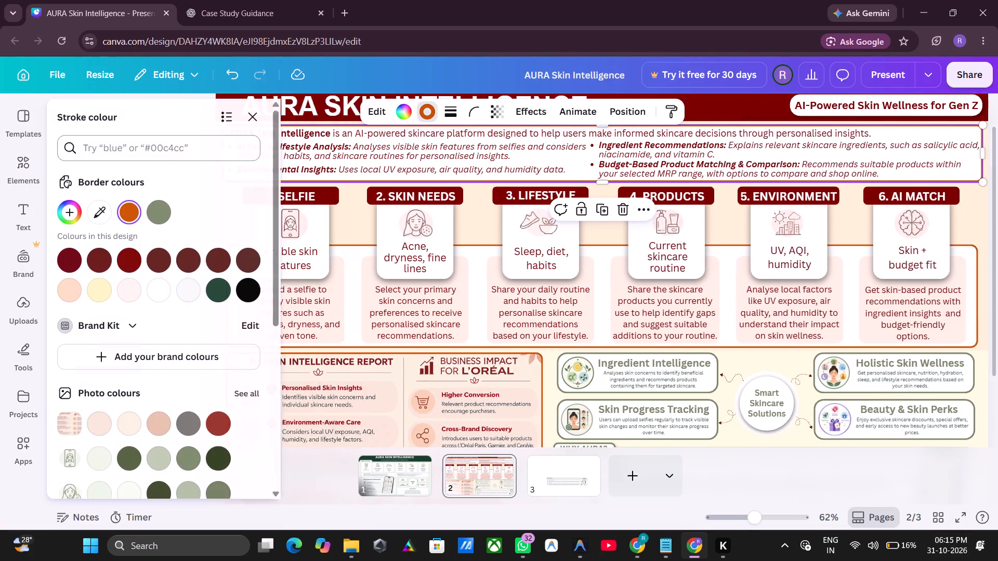
left_click(166, 212)
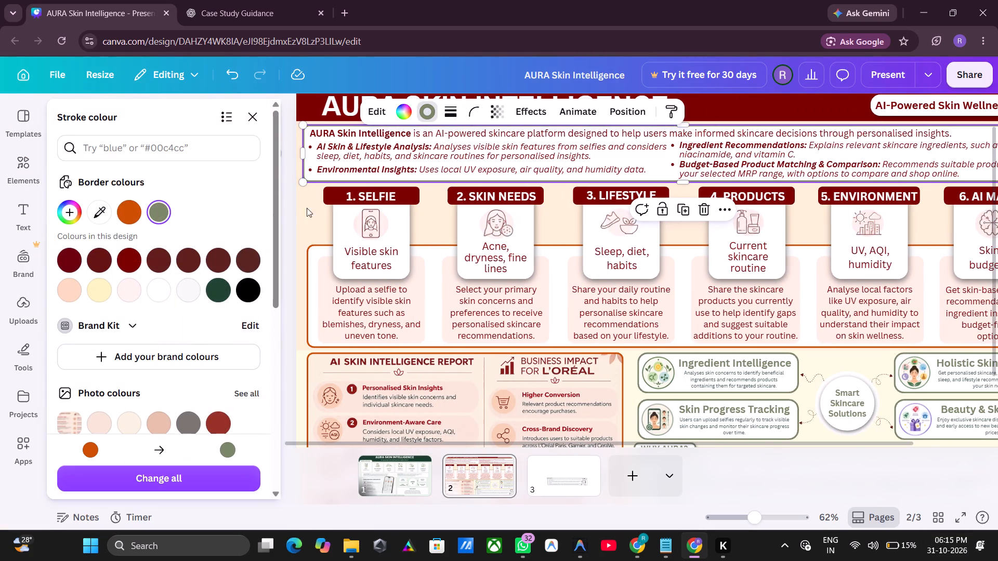
left_click(313, 207)
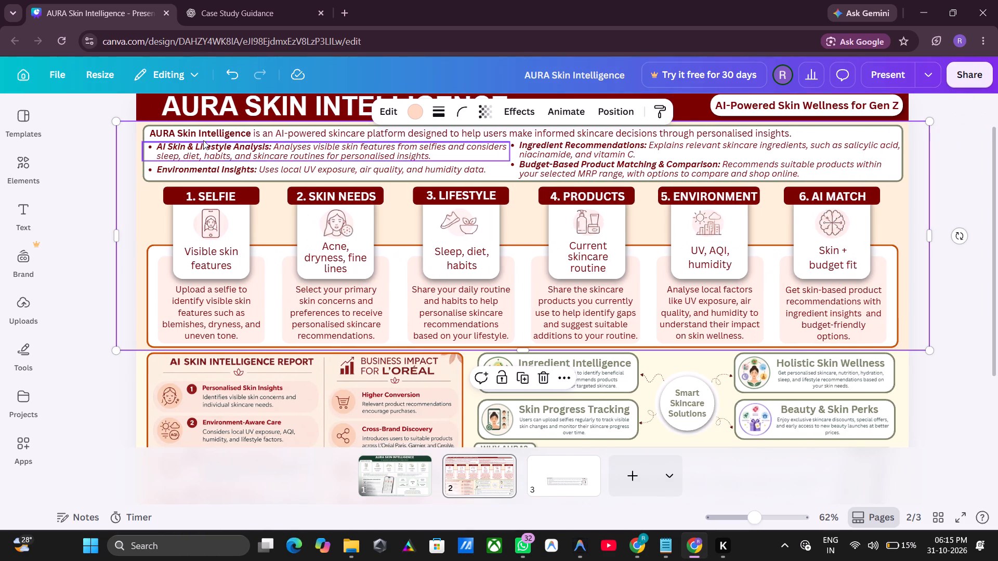
Change the text colour of the introduction box's first line, starting "AURA Skin Intelligence", to Greygreen #7a8768.
left_click(200, 132)
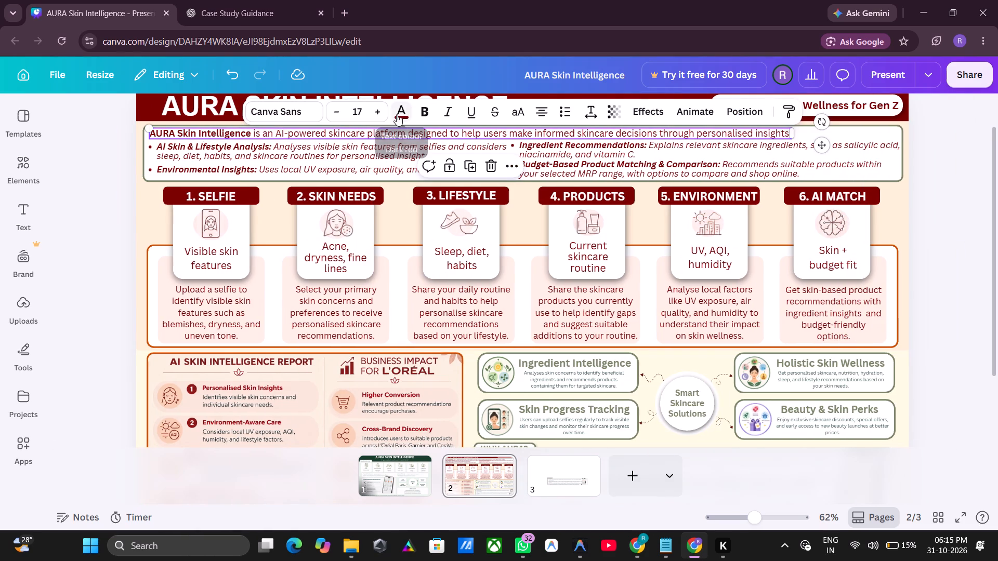
left_click(397, 114)
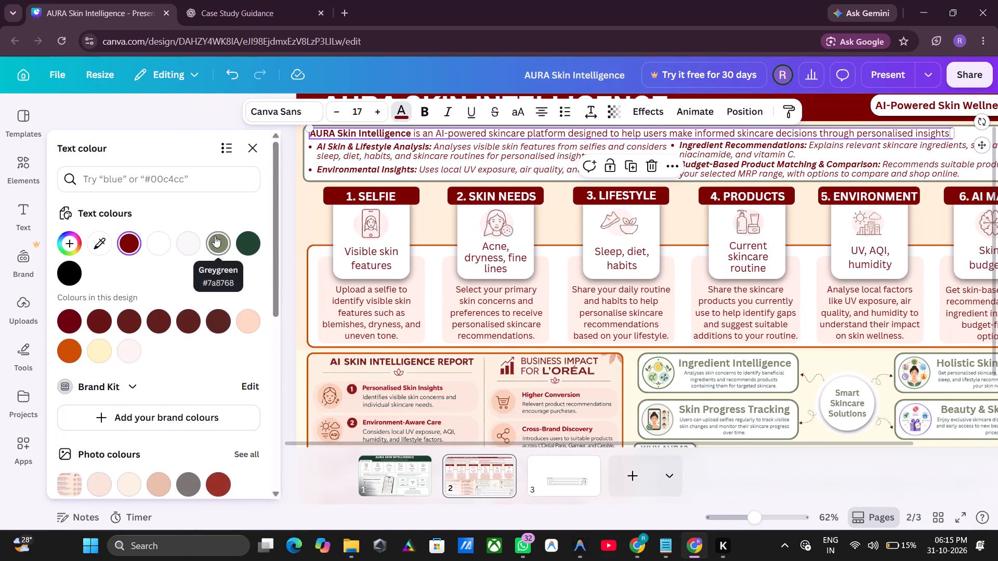
left_click(215, 236)
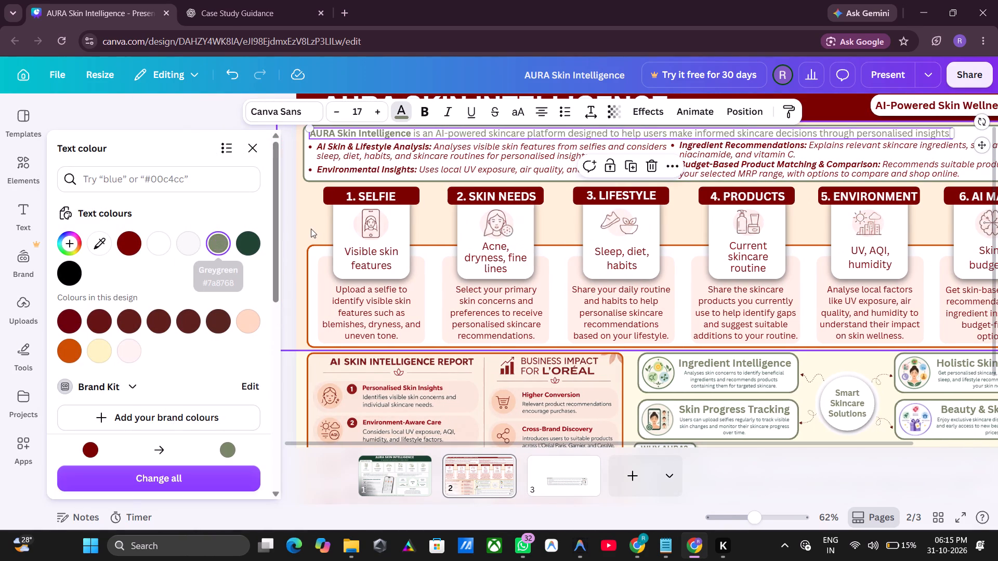
left_click(309, 229)
Ungroup the WHY AURA? card on page 3 and check the text colour of its bullet list.
scroll(510, 273, "down", 3)
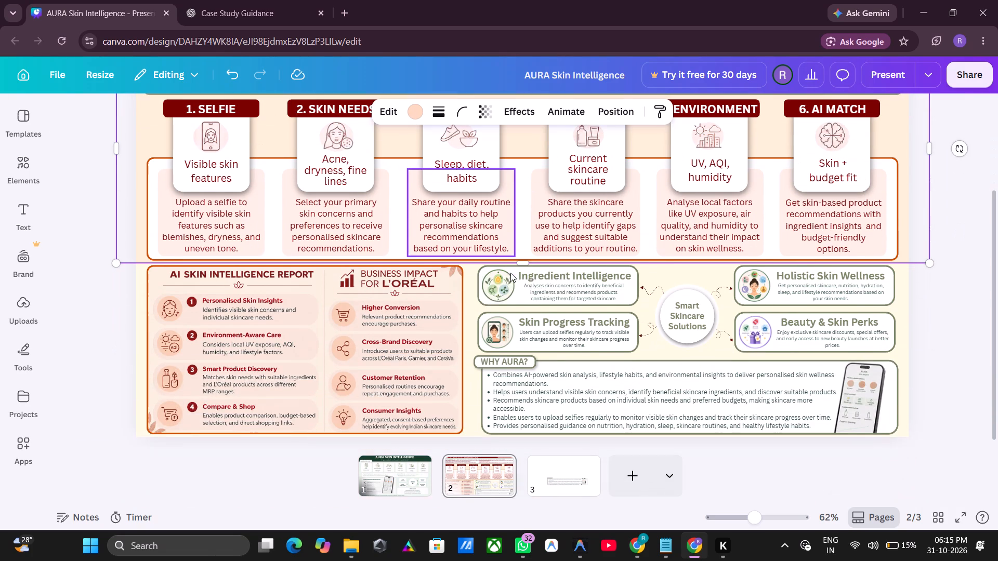
left_click(547, 385)
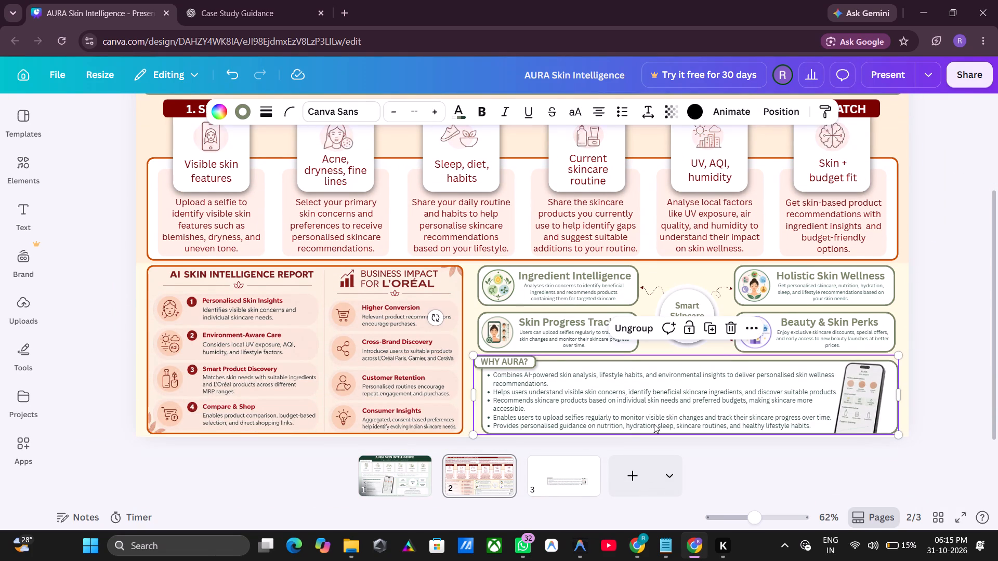
left_click(564, 484)
left_click(577, 299)
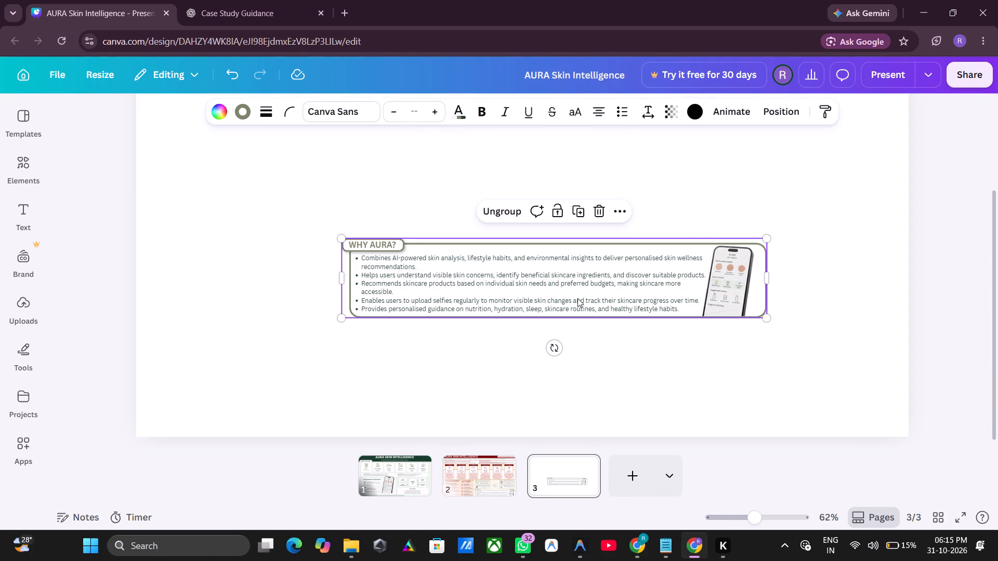
left_click(490, 212)
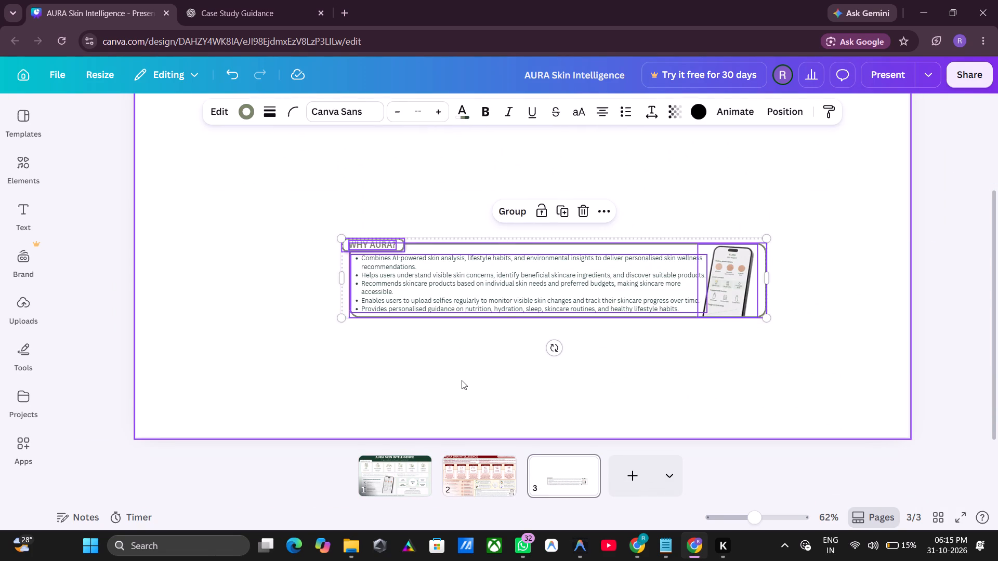
left_click(462, 380)
left_click(465, 286)
left_click(391, 116)
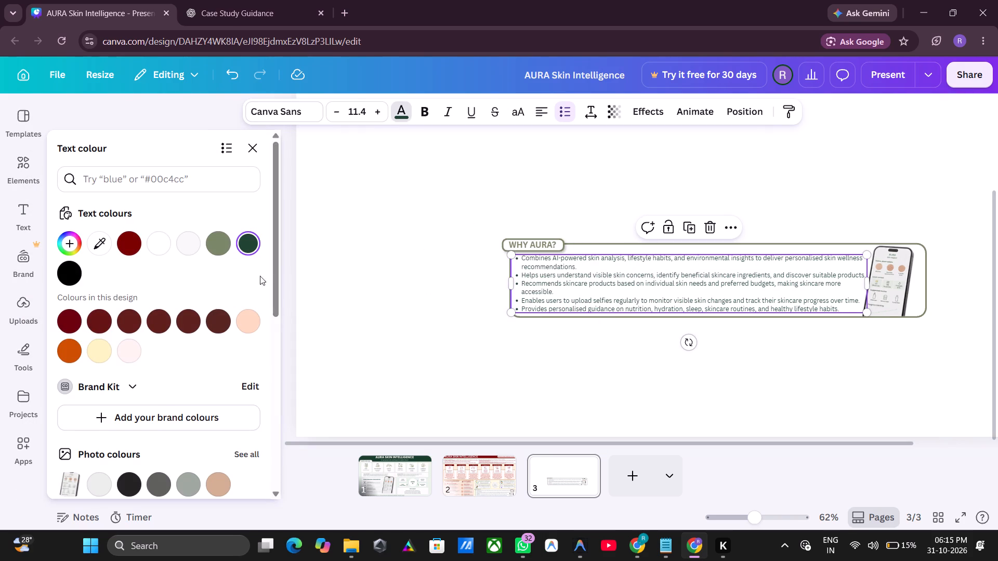
On page 2, recolour the introduction's first line from "is an AI-powered" to its end to Darkgreen #204432.
left_click(498, 477)
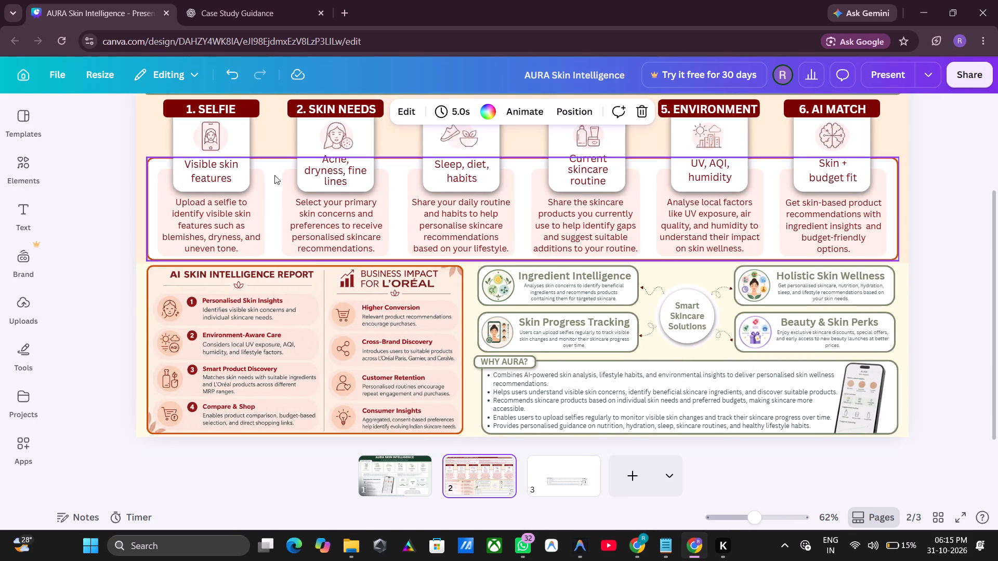
scroll(322, 253, "up", 5)
left_click(297, 173)
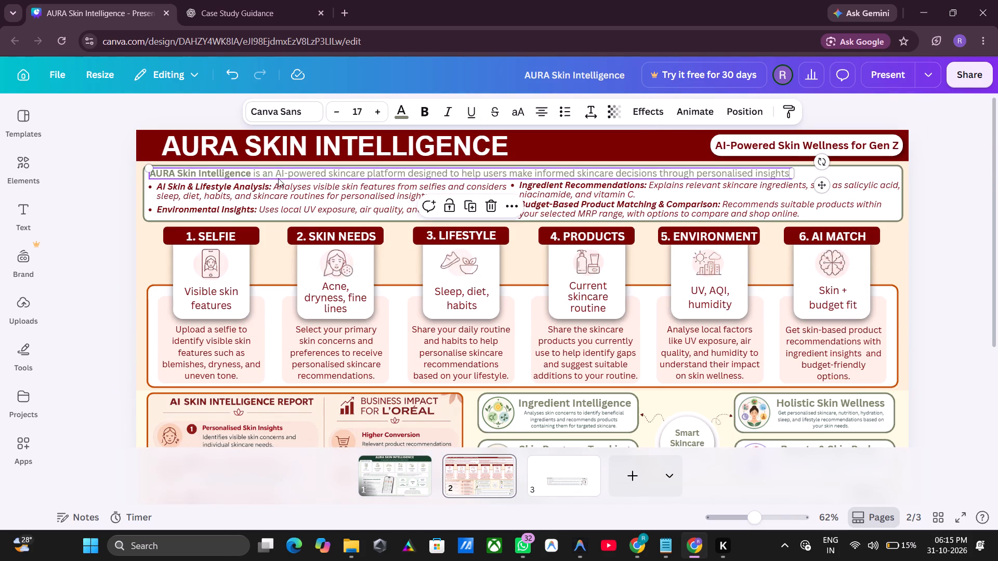
left_click(255, 173)
left_click_drag(253, 173, 268, 174)
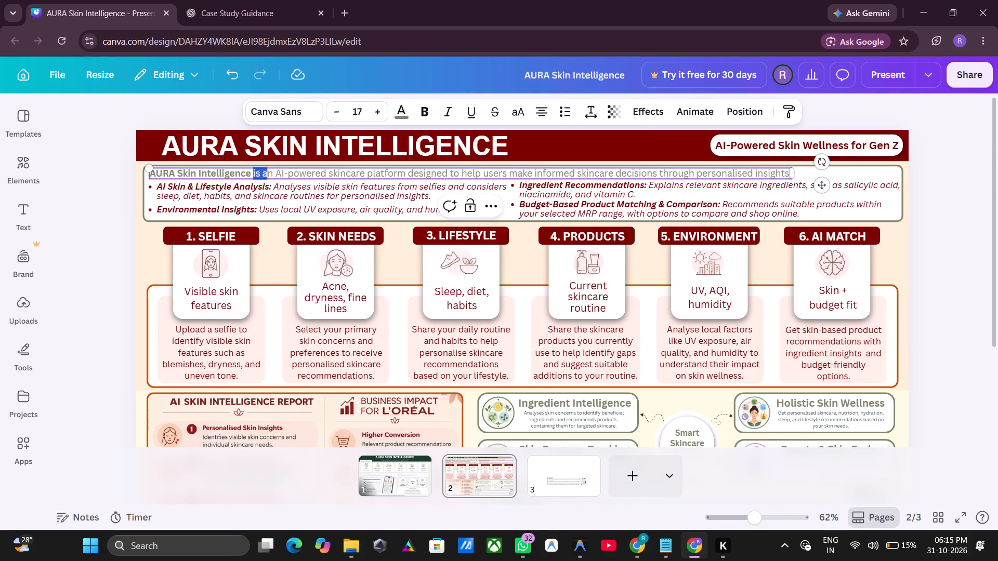
left_click_drag(268, 174, 850, 174)
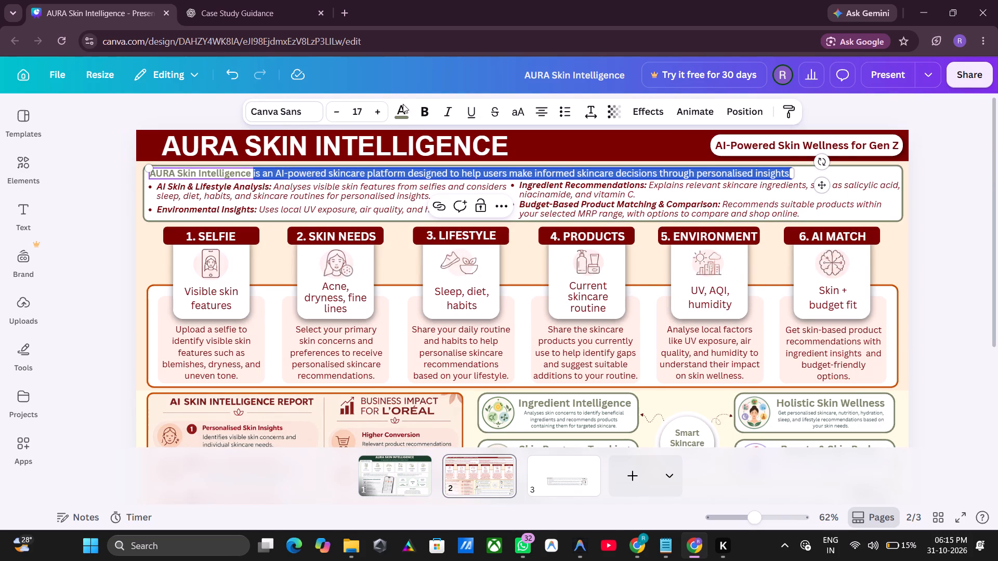
left_click(397, 114)
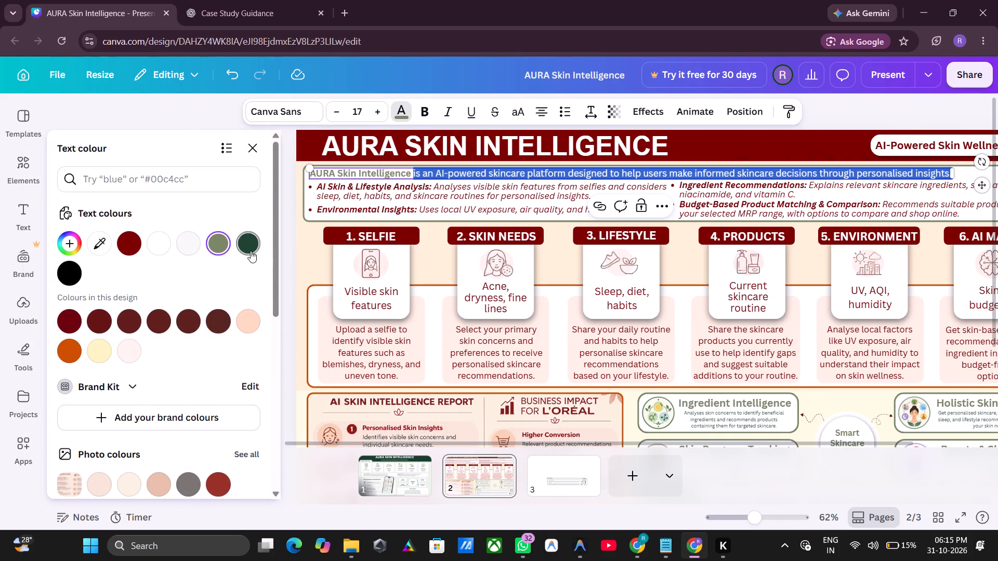
left_click(252, 247)
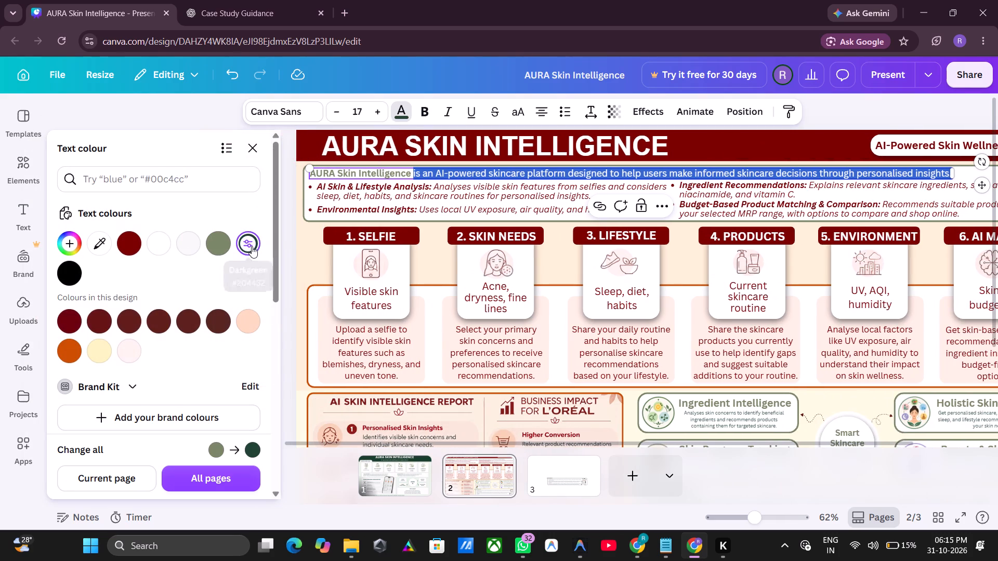
left_click(316, 268)
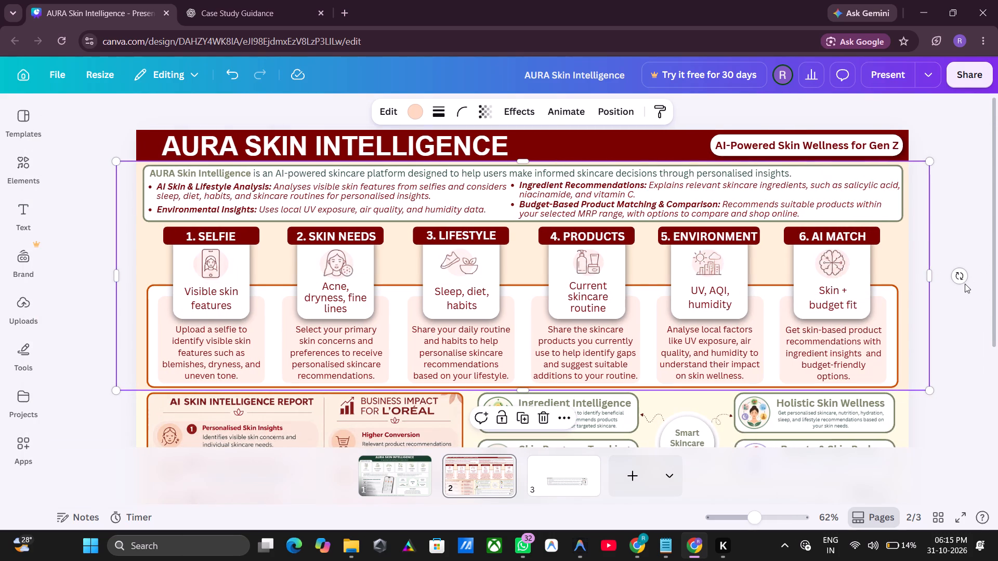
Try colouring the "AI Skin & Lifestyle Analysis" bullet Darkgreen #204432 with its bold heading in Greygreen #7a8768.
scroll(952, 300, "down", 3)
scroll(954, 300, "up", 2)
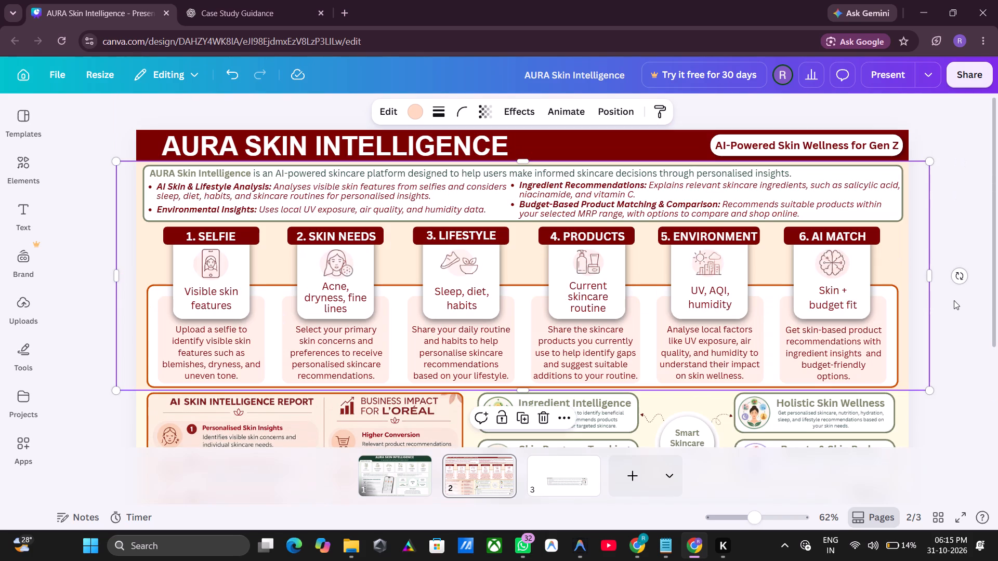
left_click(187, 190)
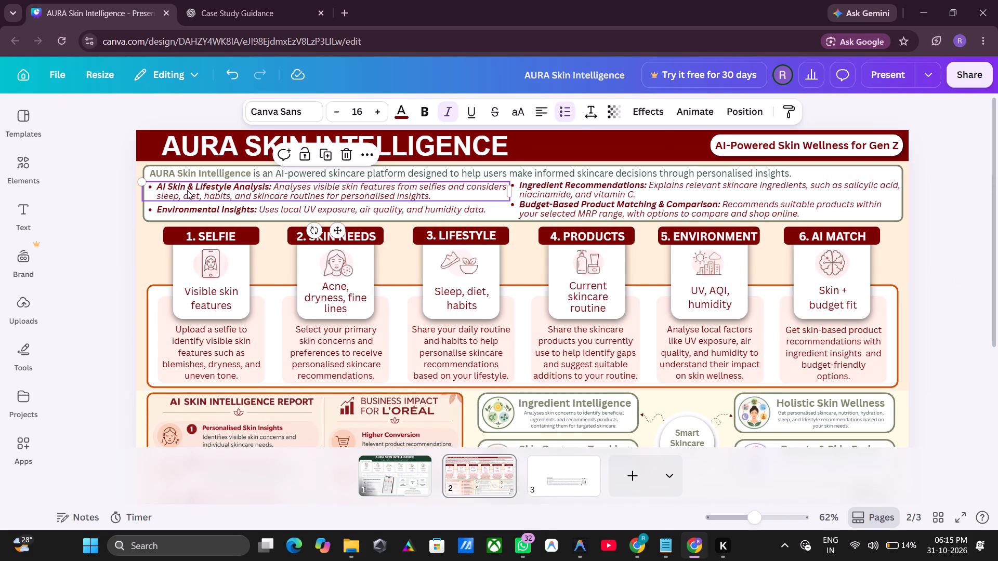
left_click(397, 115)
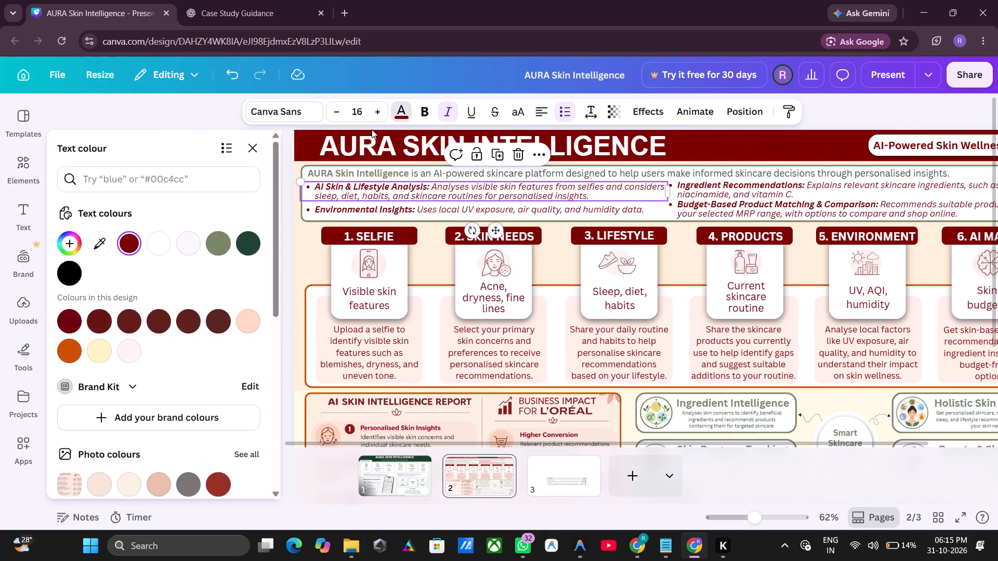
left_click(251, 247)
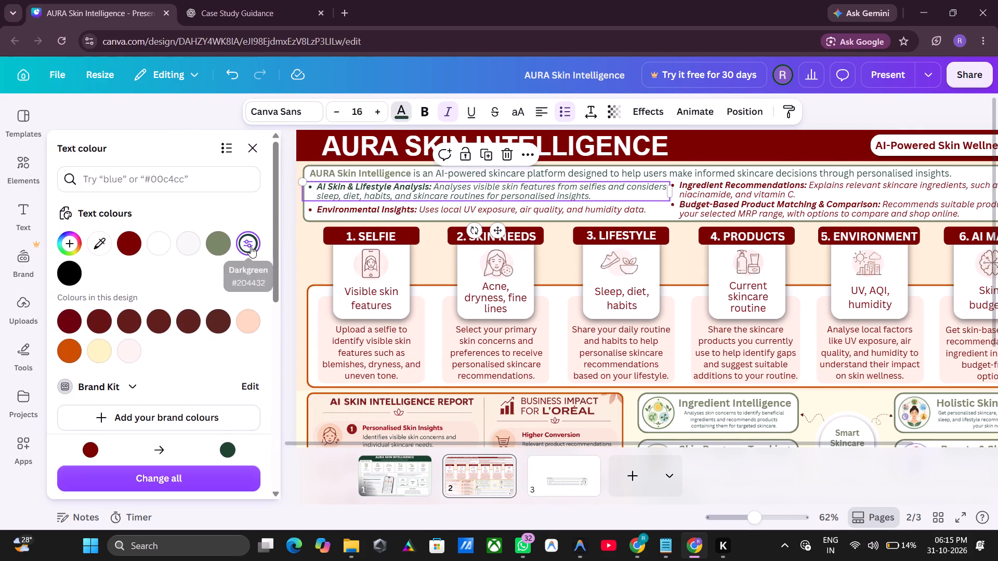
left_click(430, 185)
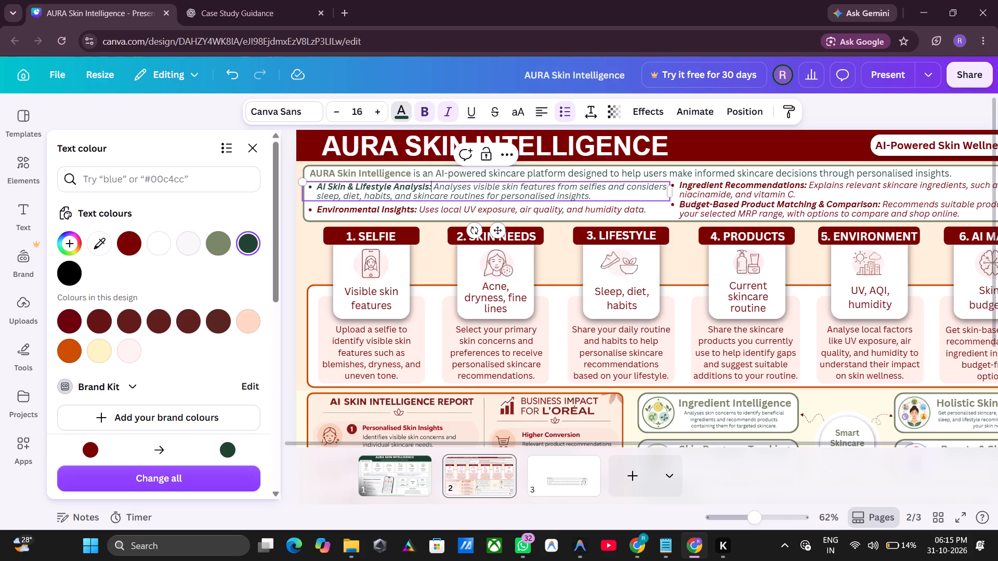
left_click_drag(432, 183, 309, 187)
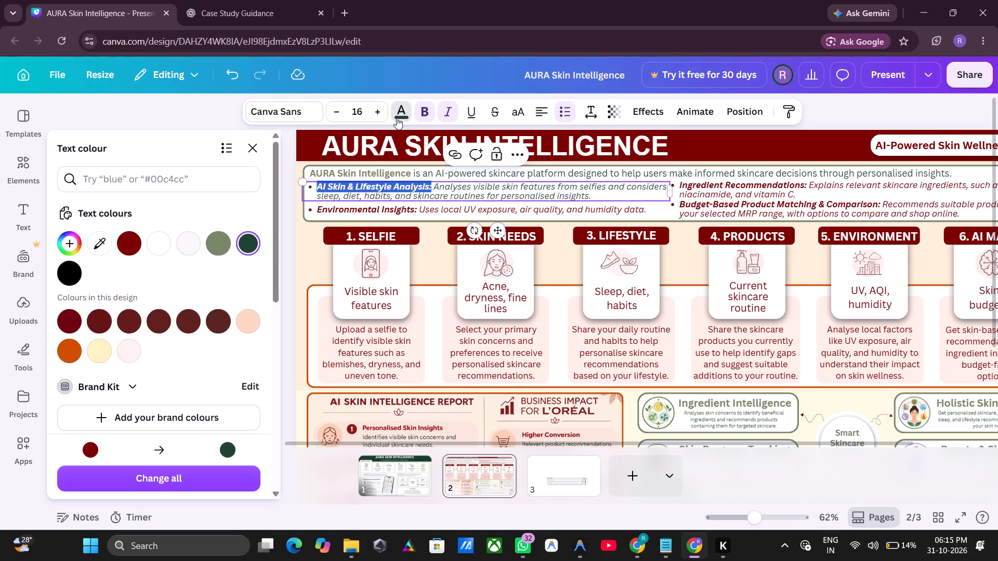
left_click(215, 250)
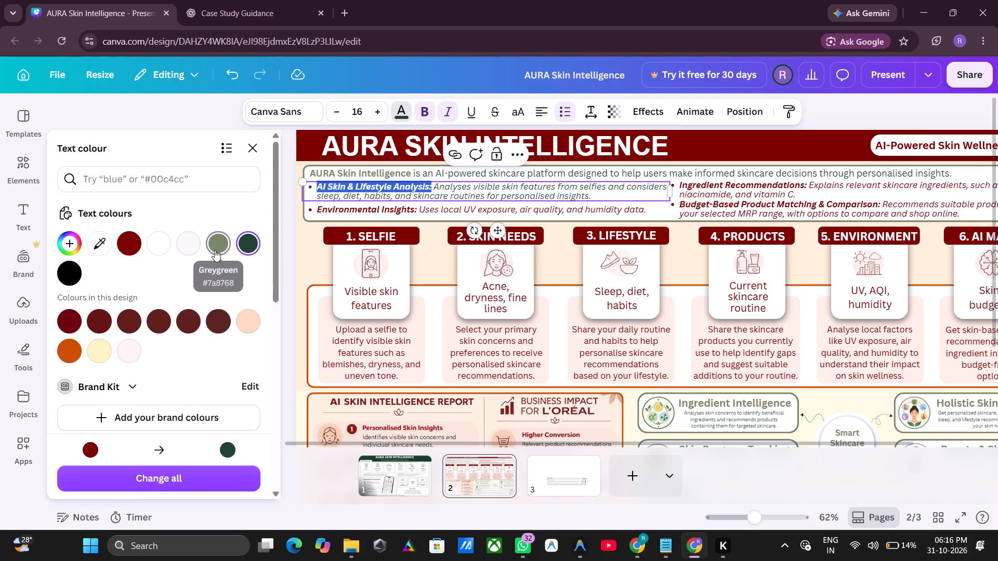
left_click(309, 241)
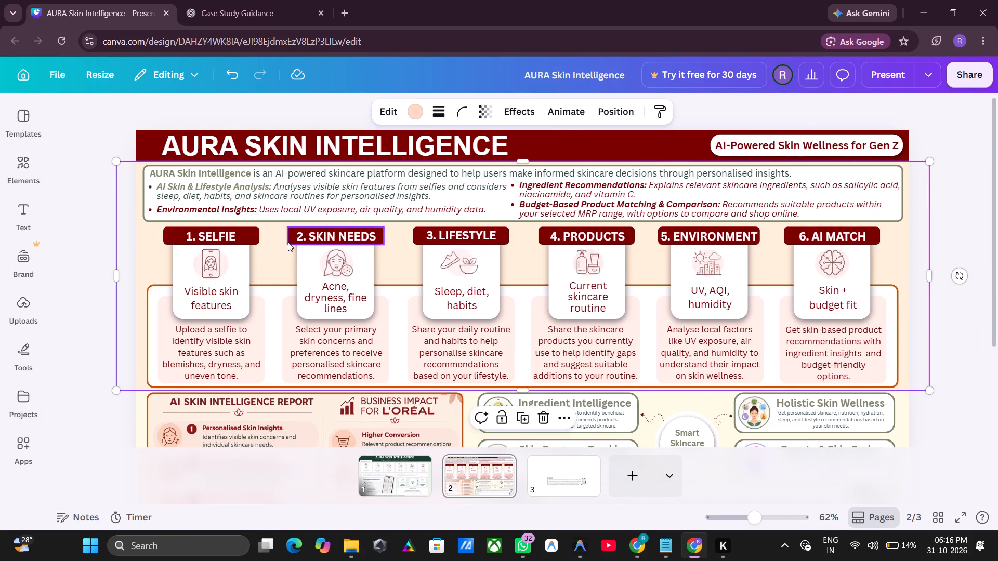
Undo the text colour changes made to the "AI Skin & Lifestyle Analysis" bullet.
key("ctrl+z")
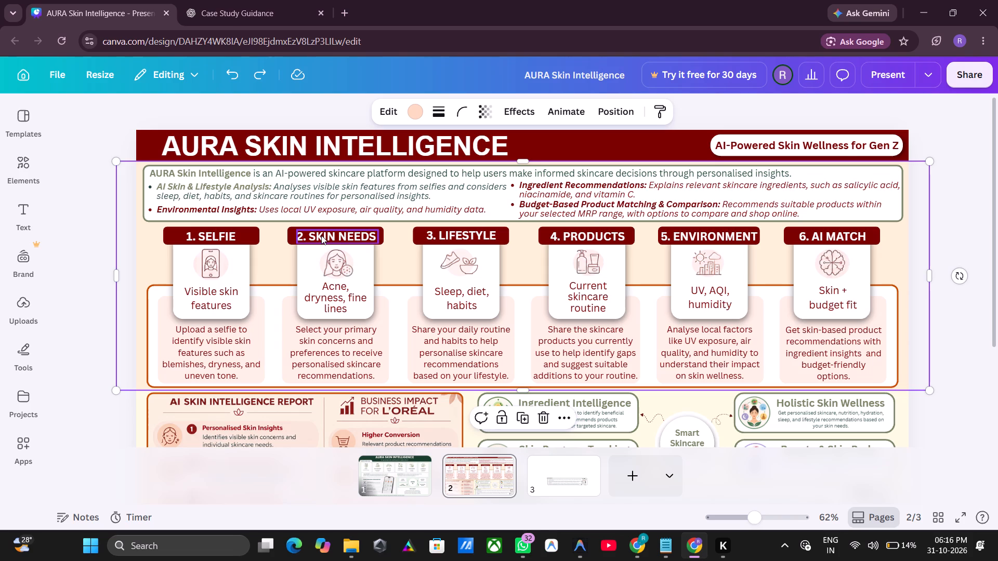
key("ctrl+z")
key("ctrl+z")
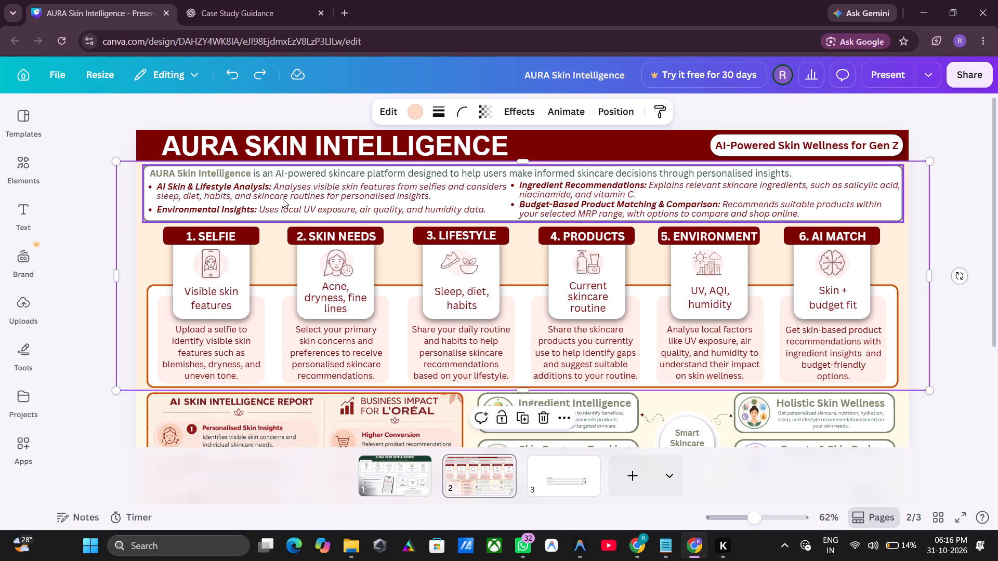
Recolour the "AI Skin & Lifestyle Analysis" bullet and its marker Greygreen #7a8768, with the description after the heading in Darkgreen #204432.
left_click(284, 197)
left_click(405, 115)
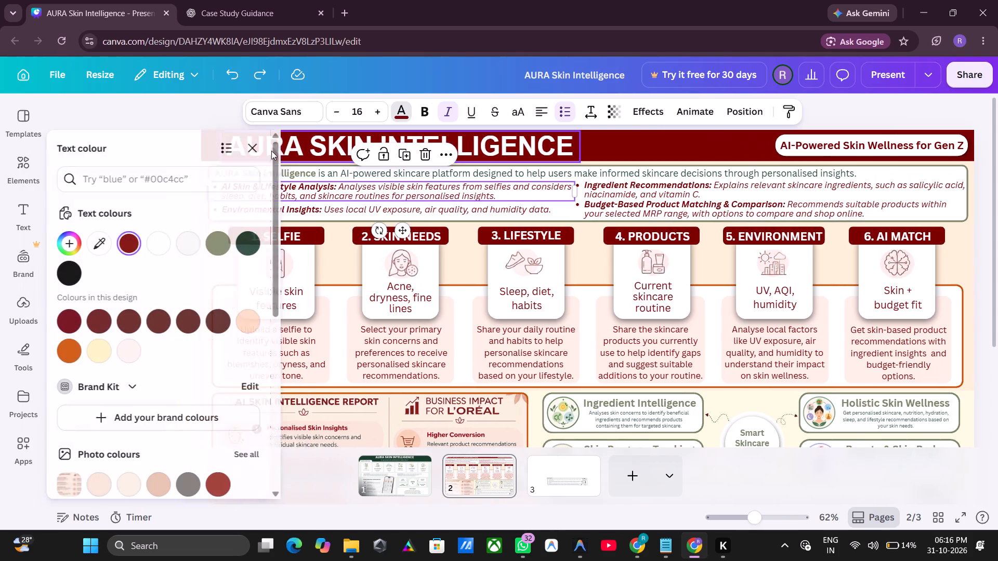
left_click(220, 242)
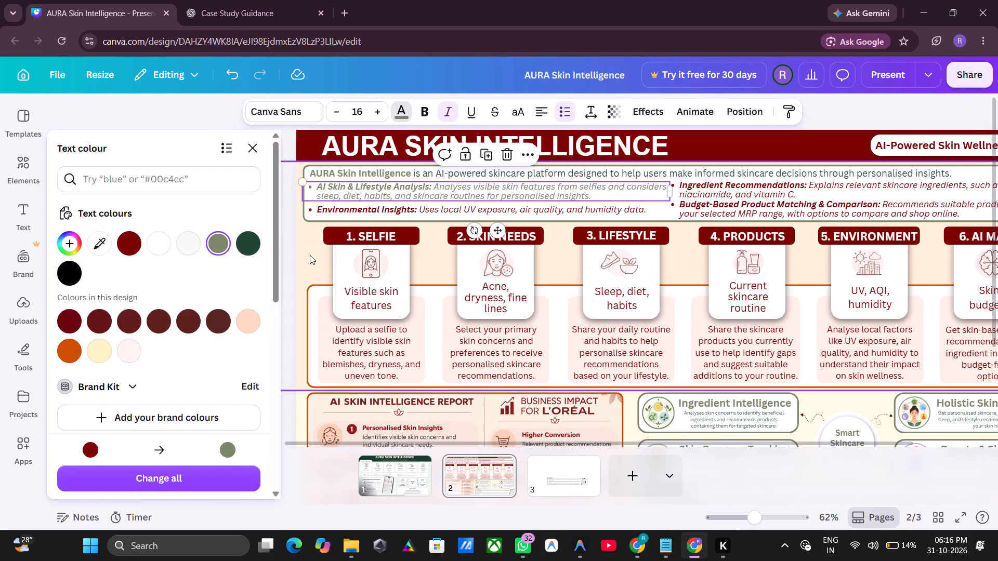
left_click(310, 255)
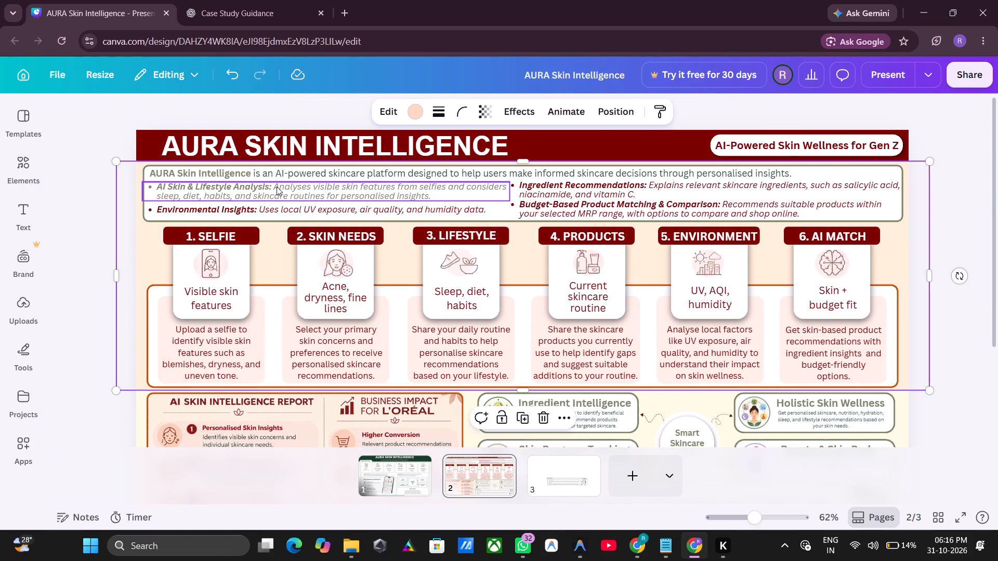
left_click(277, 186)
left_click(274, 185)
left_click_drag(274, 185, 424, 192)
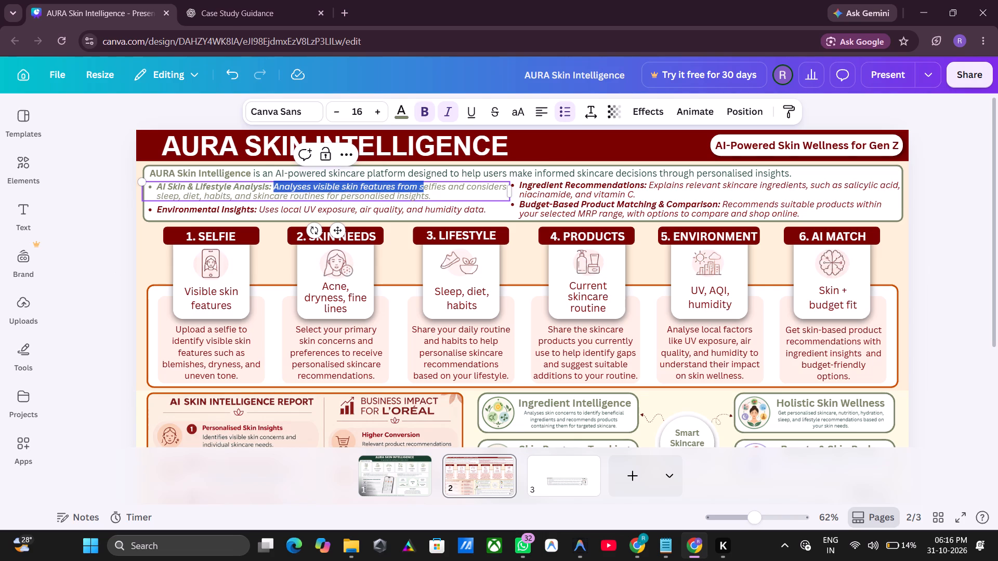
left_click_drag(424, 192, 434, 197)
left_click(402, 116)
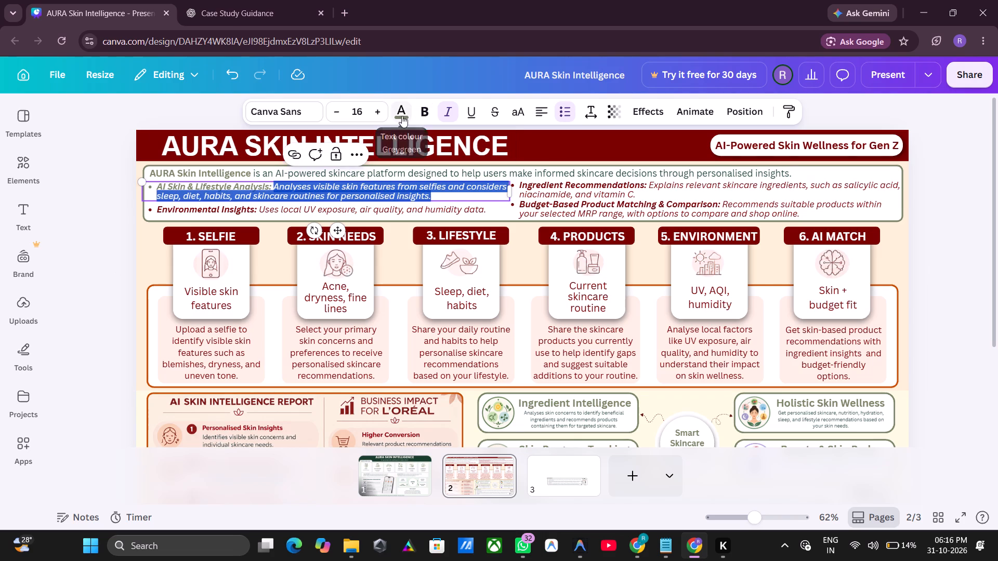
left_click(257, 236)
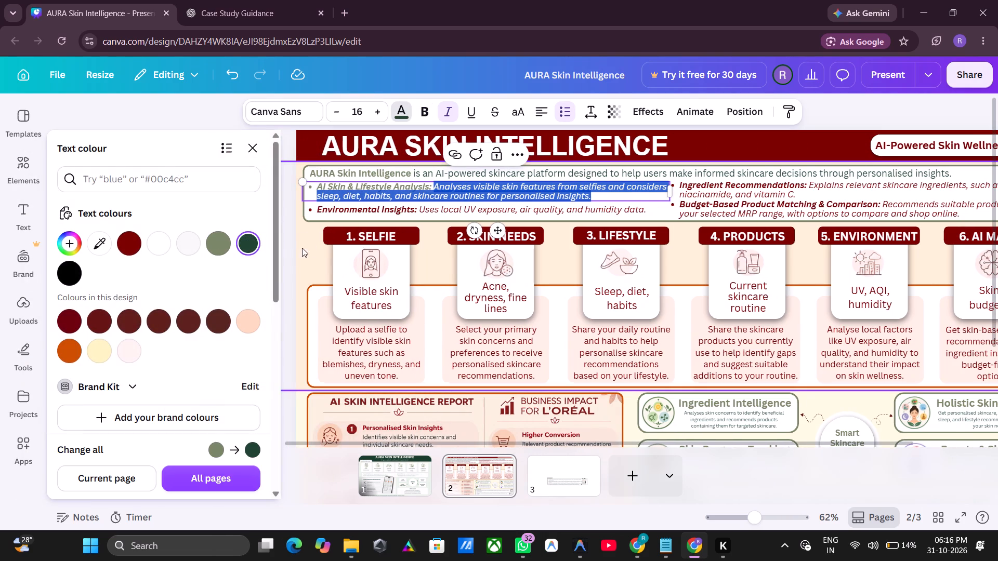
left_click(301, 257)
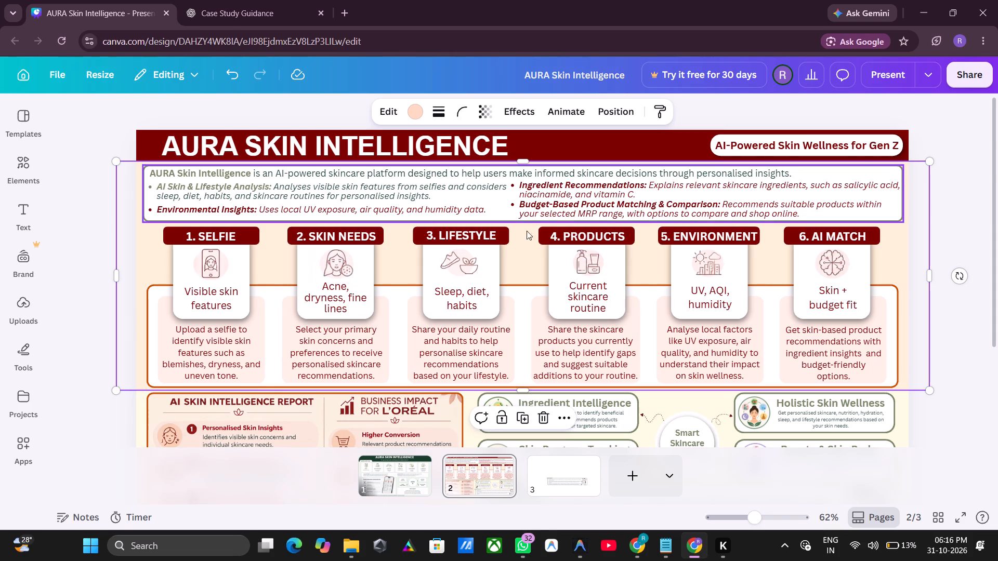
Recolour the "Environmental Insights" bullet and its marker Greygreen #7a8768, with the description after the heading in Darkgreen #204432.
left_click(183, 212)
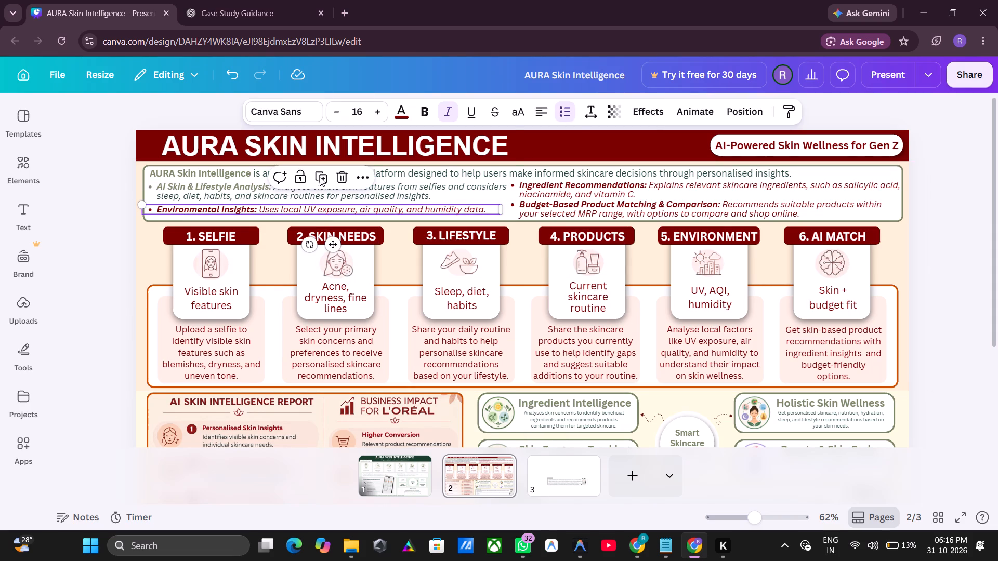
left_click(404, 114)
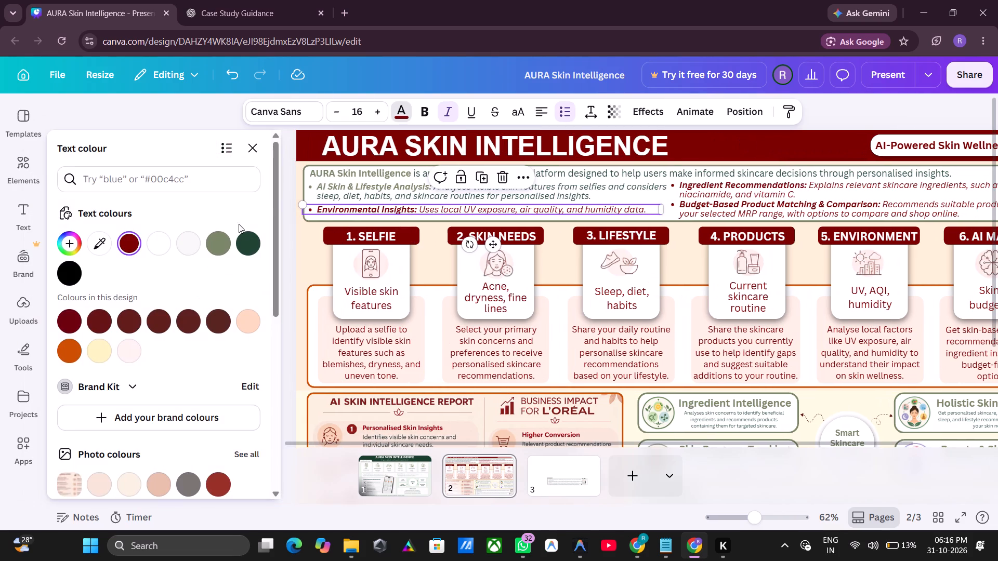
left_click(223, 233)
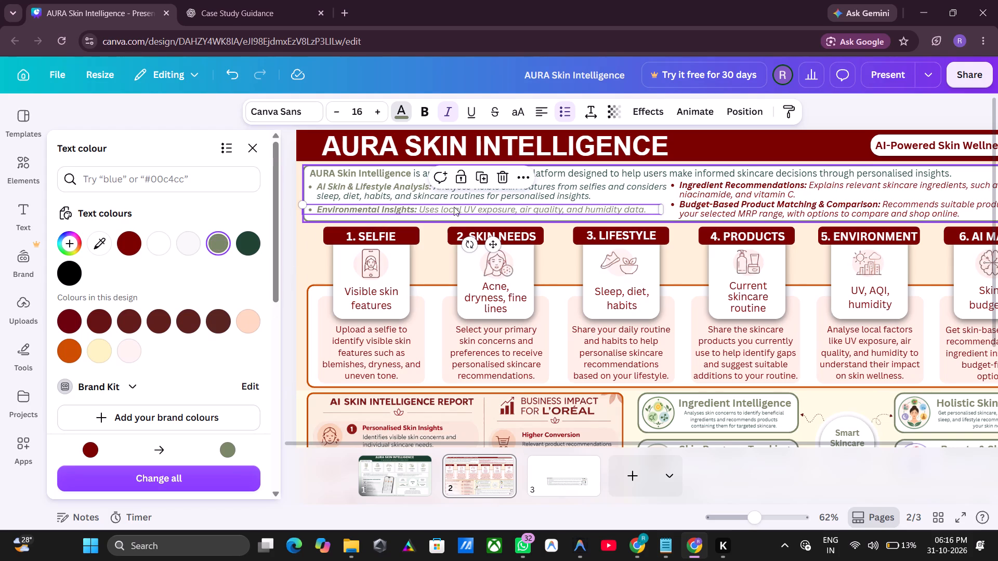
left_click(421, 208)
left_click_drag(420, 208, 441, 208)
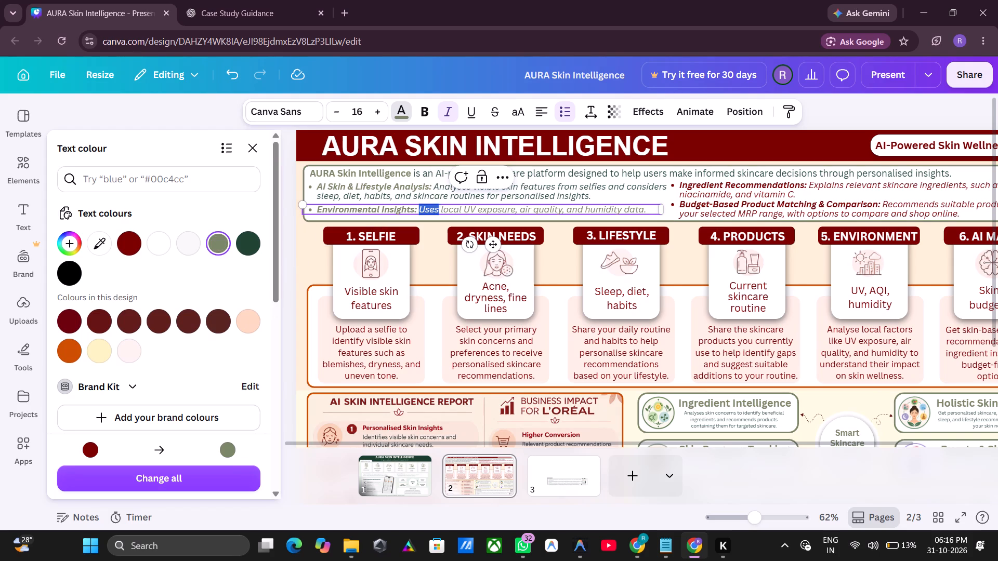
left_click_drag(441, 208, 646, 211)
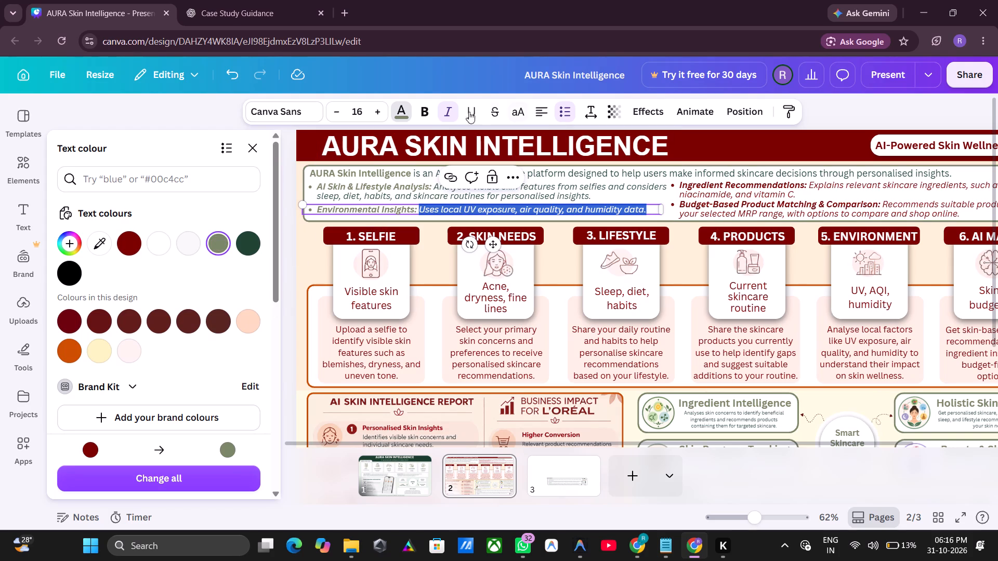
left_click(240, 248)
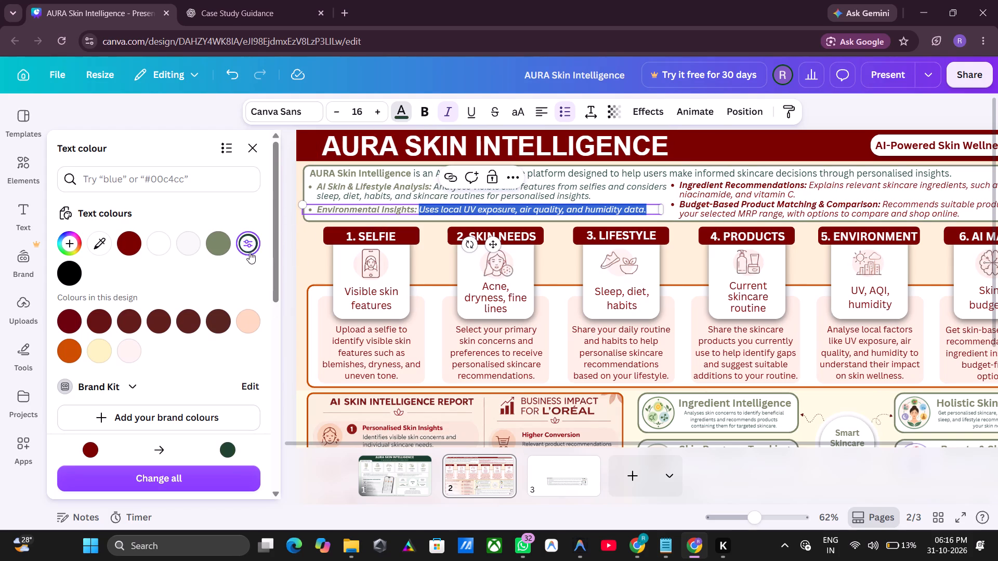
Recolour the "Ingredient Recommendations" bullet and its marker Greygreen #7a8768, with the description after the heading in Darkgreen #204432.
left_click(307, 265)
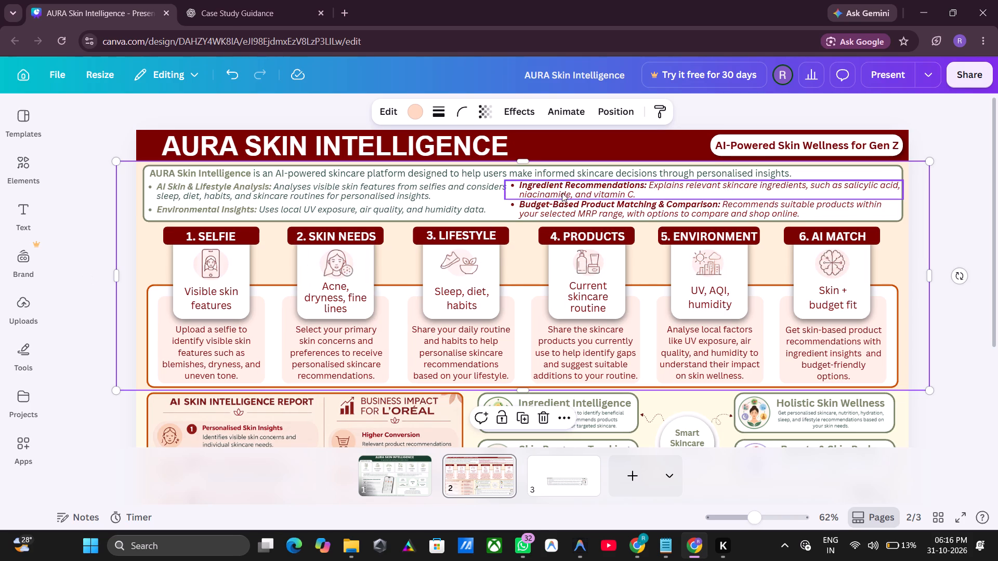
left_click(547, 192)
left_click(403, 114)
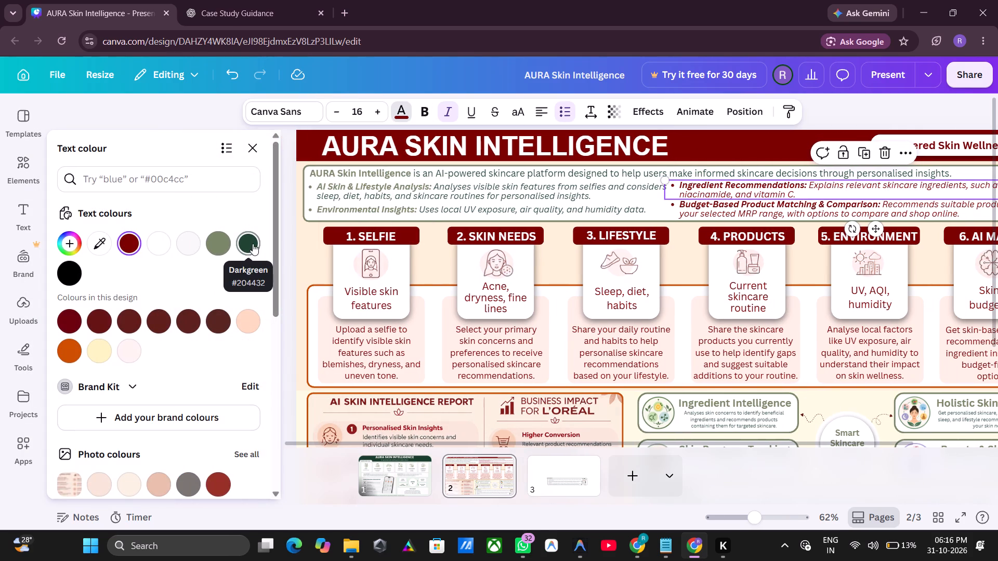
left_click(222, 247)
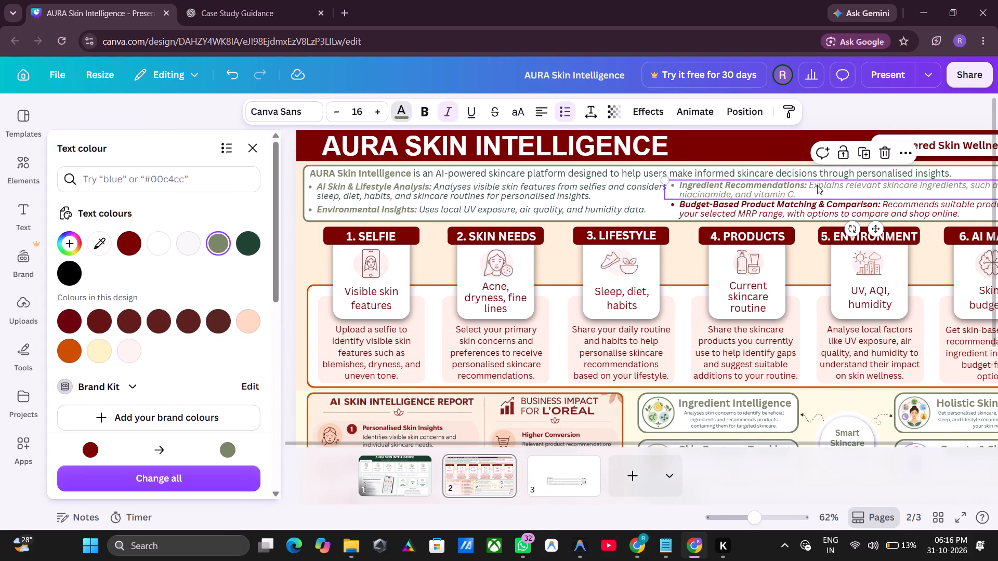
left_click(809, 184)
left_click_drag(809, 184, 810, 194)
left_click(247, 246)
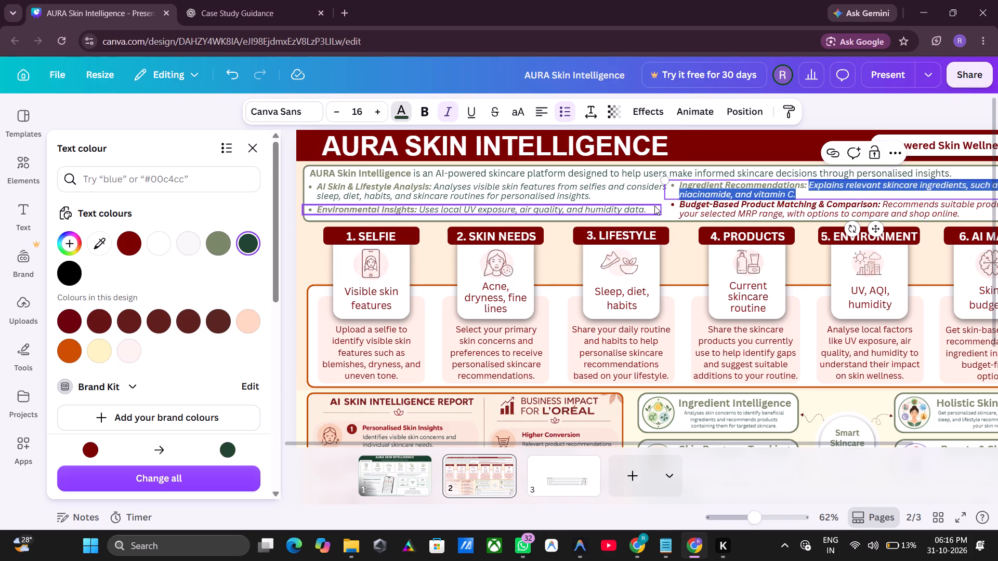
left_click(312, 246)
Recolour the "Budget-Based Product Matching & Comparison" bullet and its marker Greygreen #7a8768, with the description after the heading in Darkgreen #204432.
left_click(869, 204)
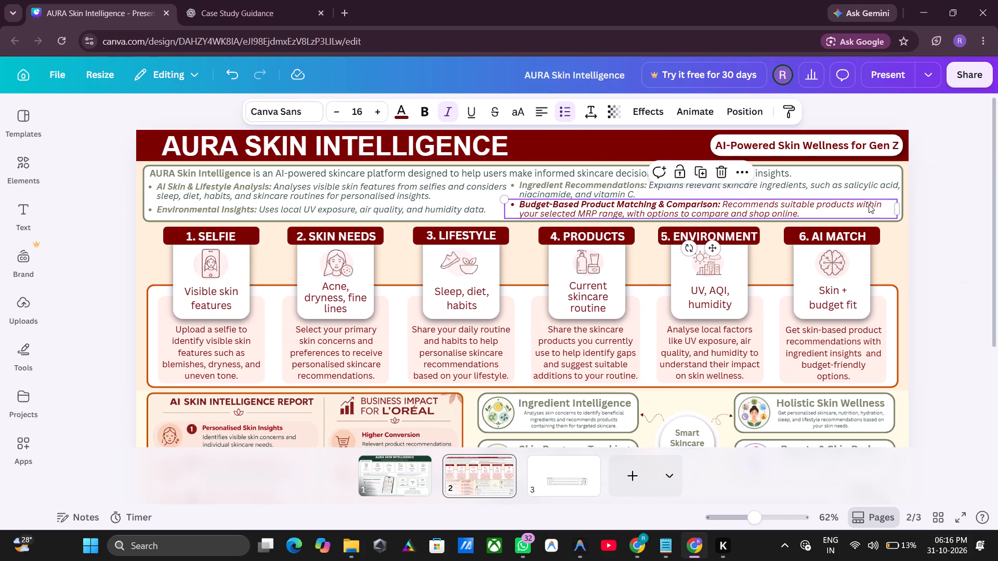
left_click(395, 113)
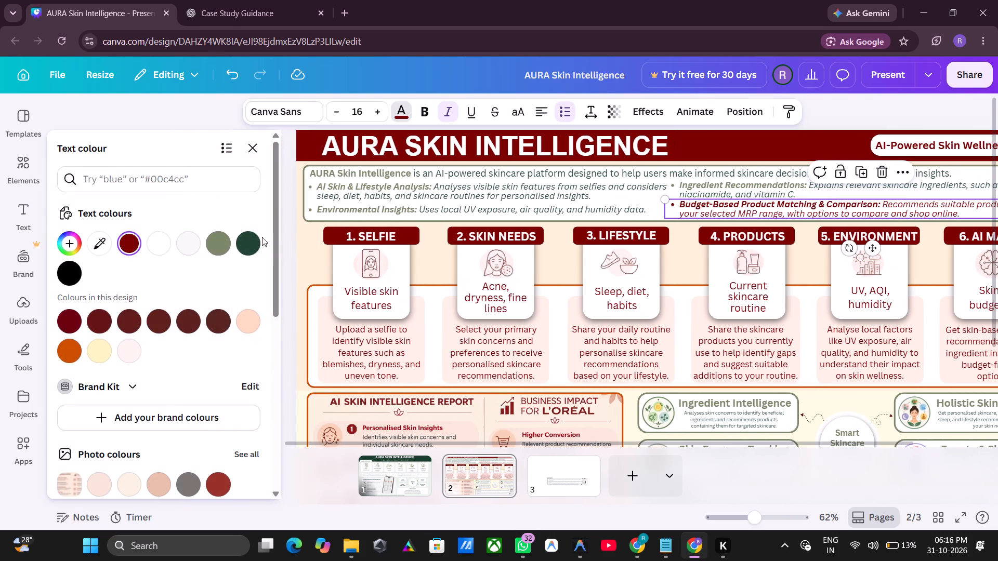
left_click(222, 238)
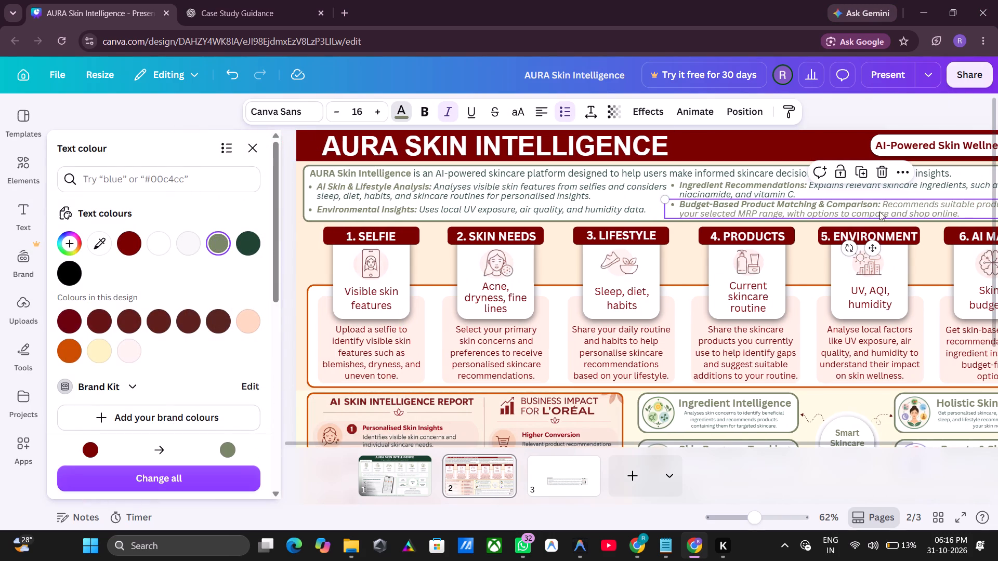
left_click(884, 204)
left_click_drag(884, 204, 890, 204)
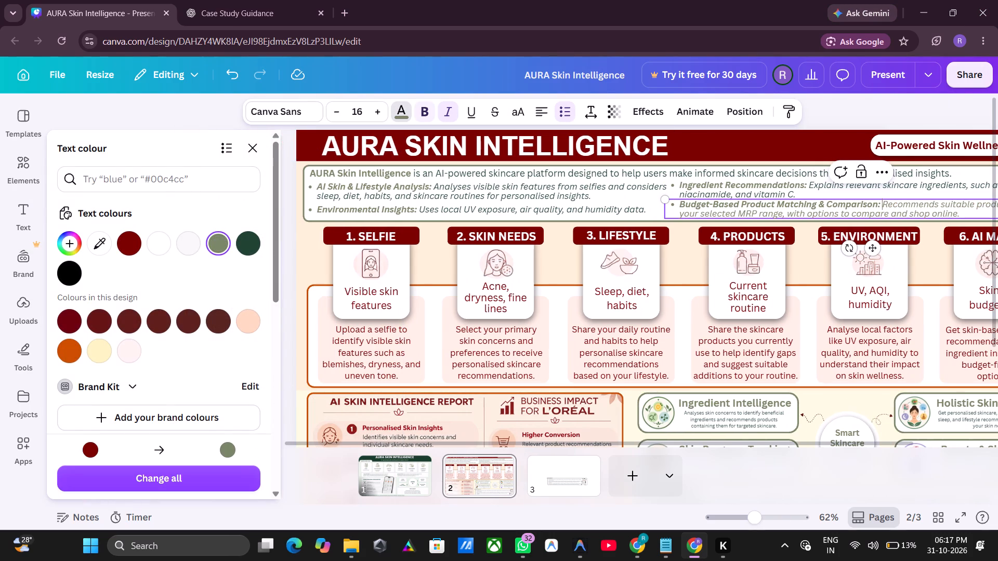
left_click_drag(890, 204, 964, 213)
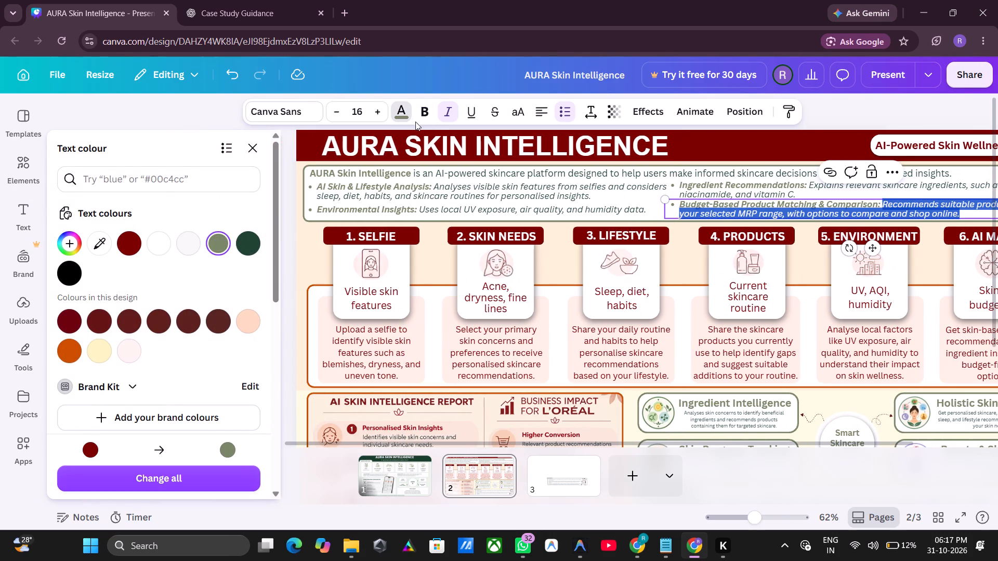
left_click(246, 246)
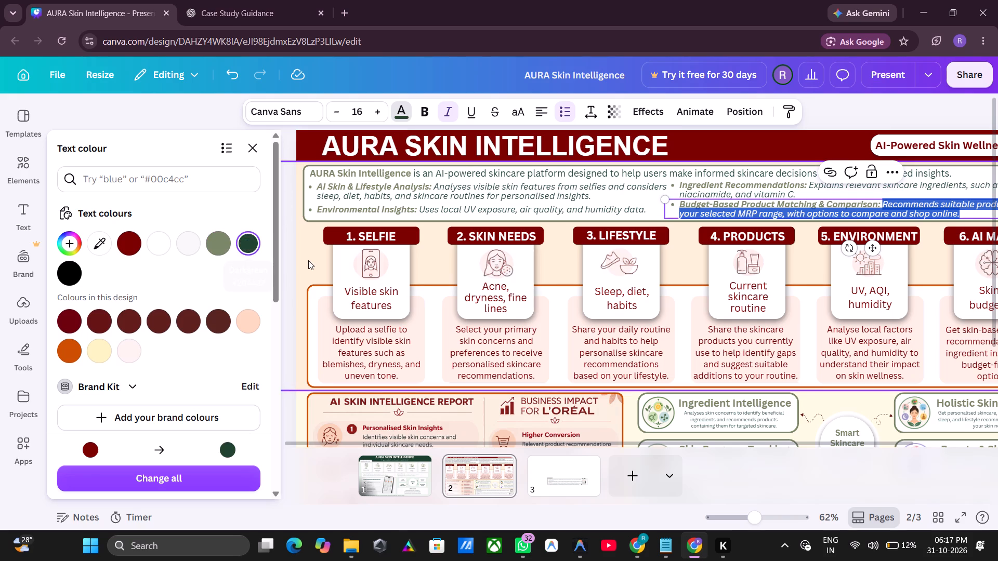
left_click(308, 261)
left_click(965, 210)
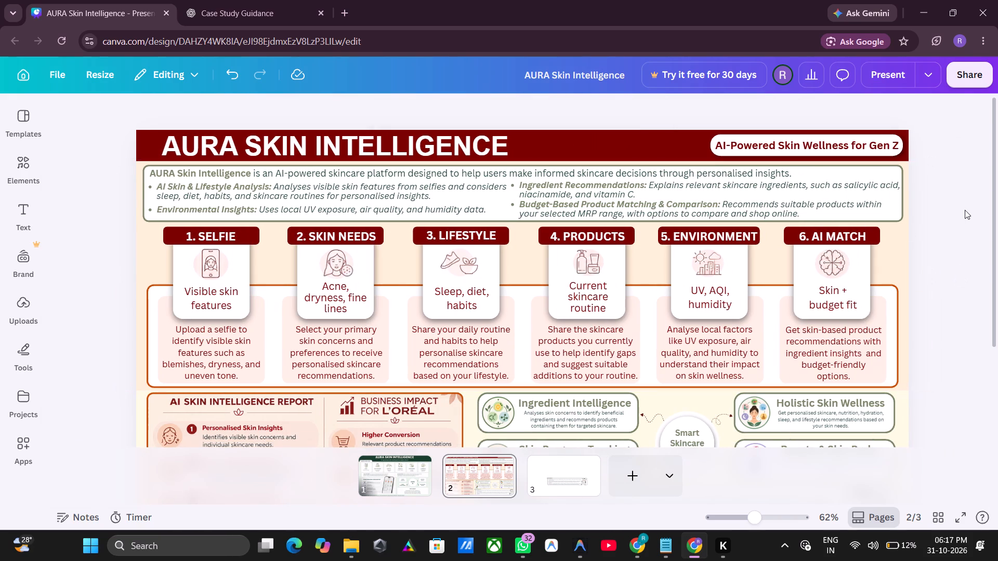
Nudge the "Ingredient Recommendations" bullet slightly upward, widening its gap to the "Budget-Based Product Matching & Comparison" bullet.
left_click(780, 180)
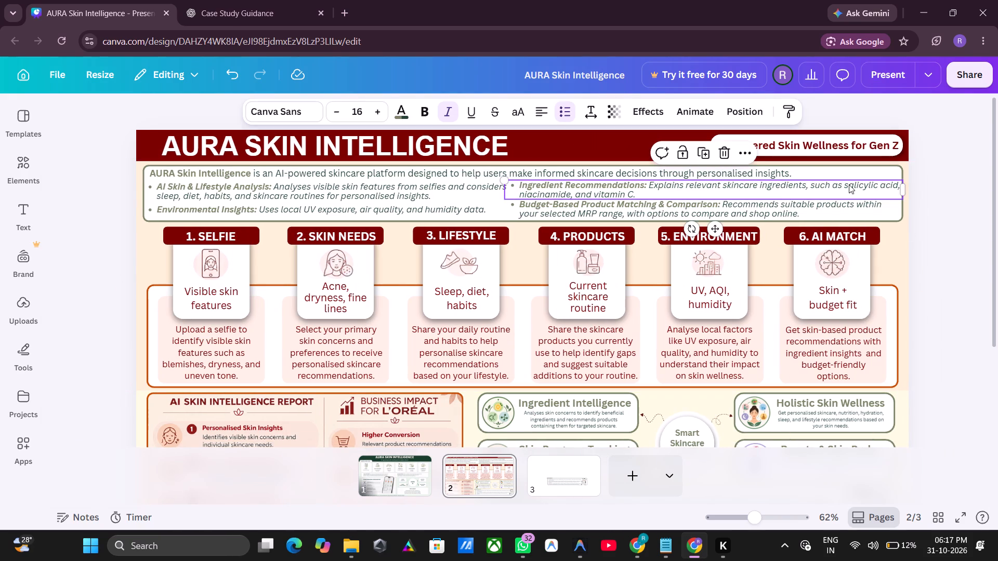
key("Up")
key("Up")
key("Up")
key("Up")
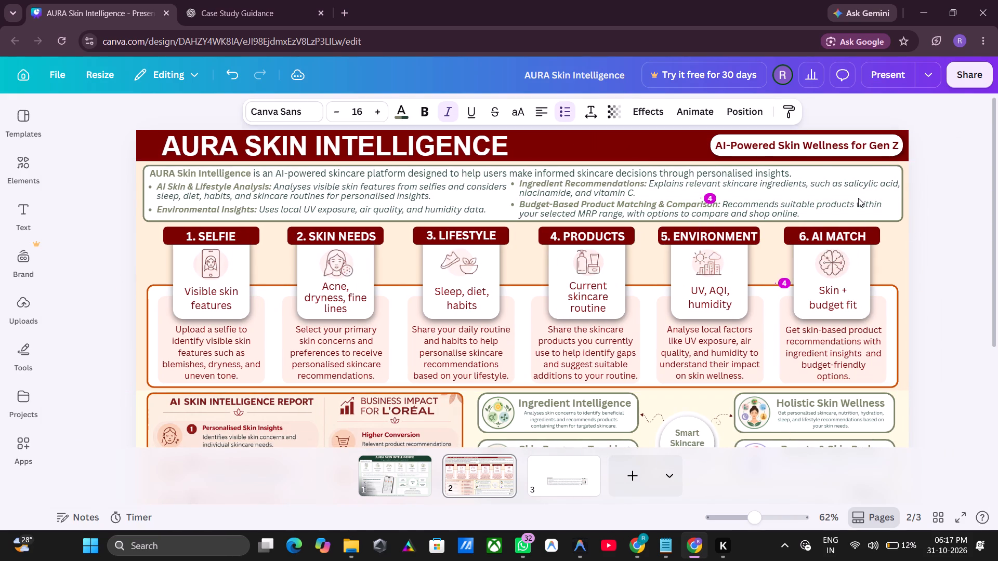
key("Down")
key("Up")
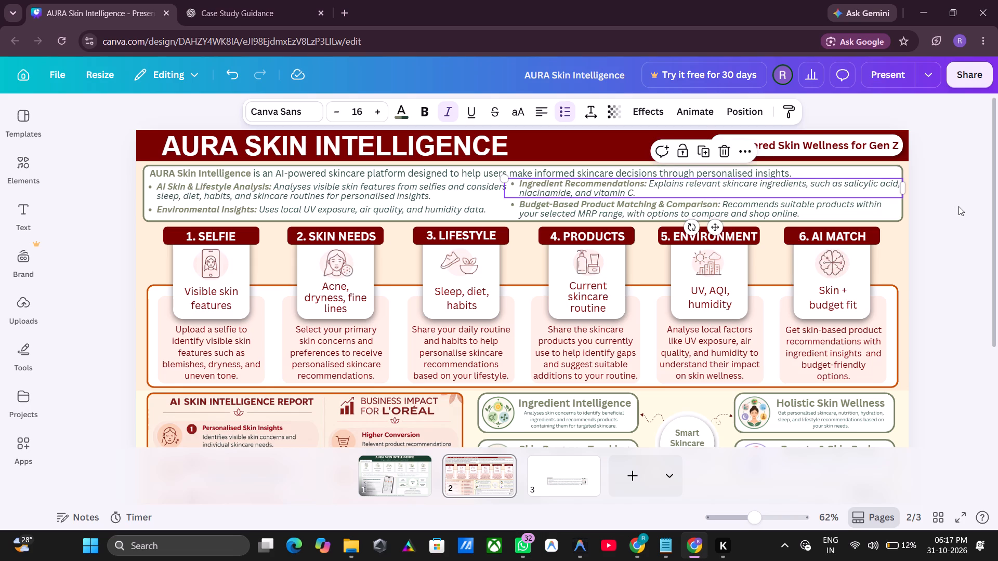
left_click(958, 206)
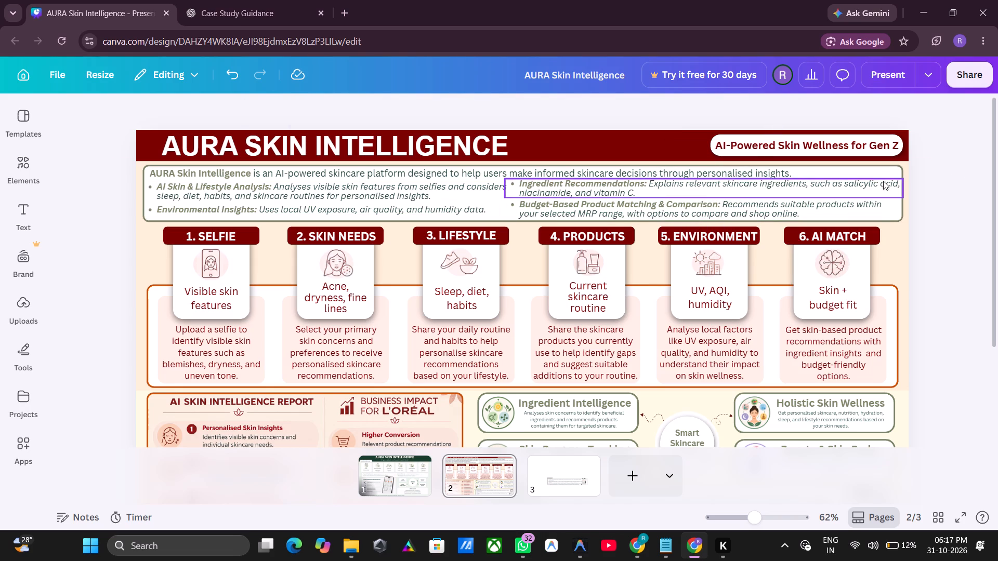
left_click(958, 180)
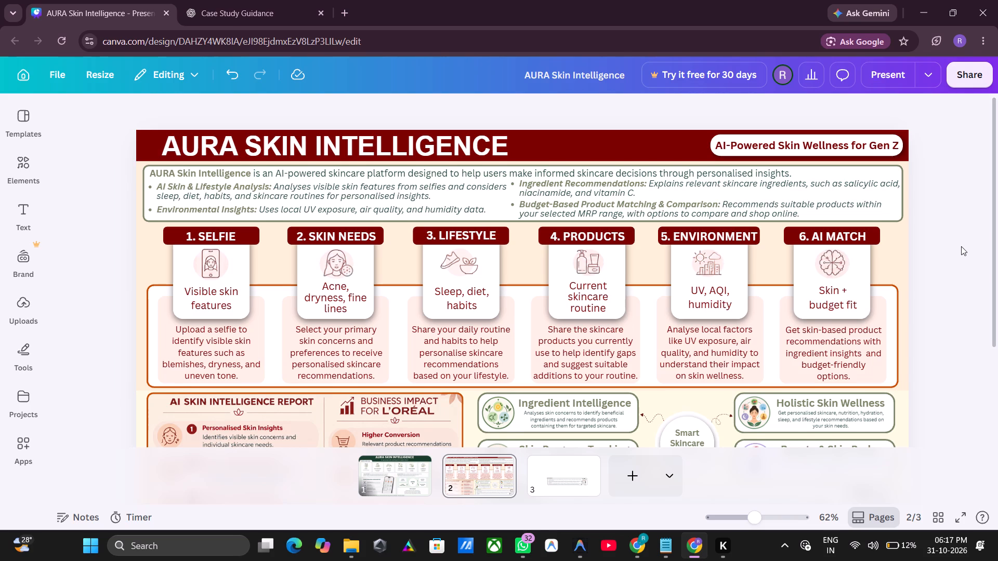
Review the whole of page 2 in full-screen view, checking the recoloured intro box against the other sections.
scroll(962, 247, "down", 2)
scroll(963, 248, "up", 2)
left_click(966, 519)
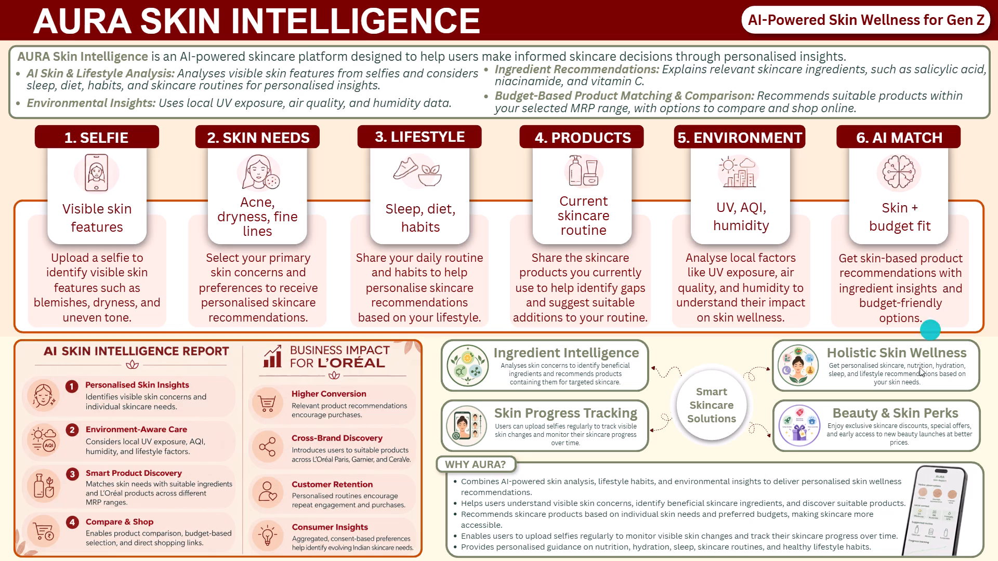
left_click(964, 541)
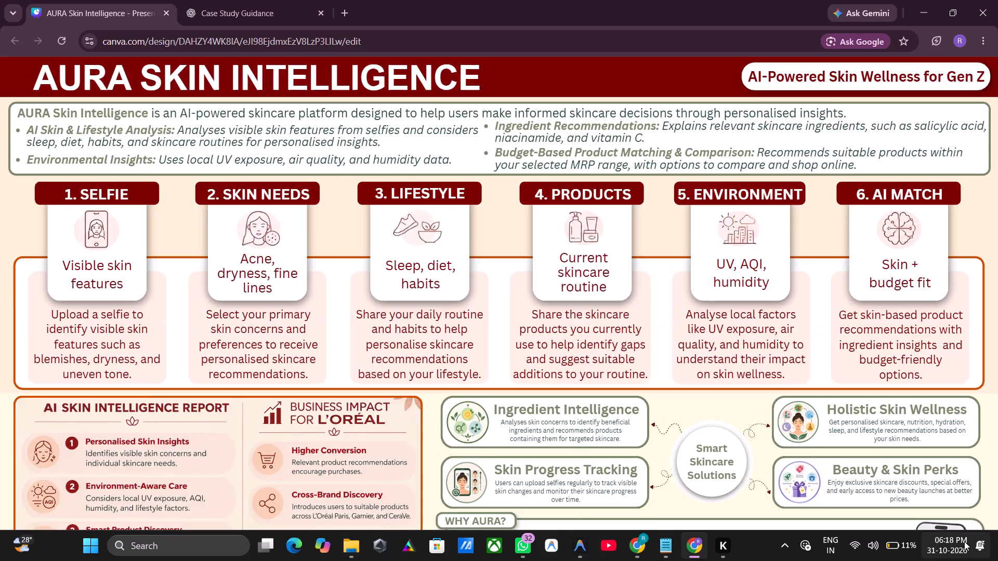
Underline the "AI Skin & Lifestyle Analysis:" heading in the intro box.
left_click(253, 186)
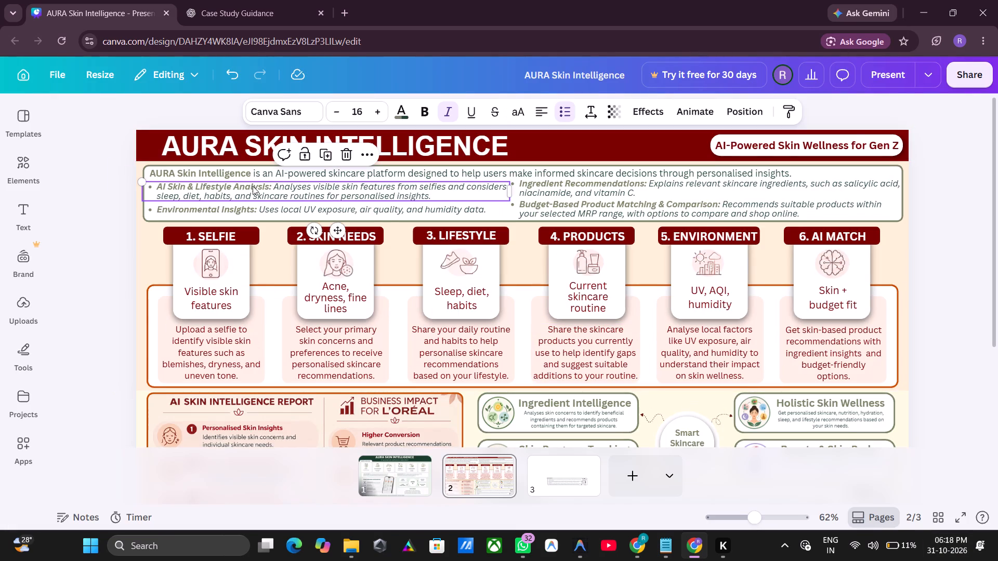
left_click(271, 186)
left_click_drag(273, 187, 271, 188)
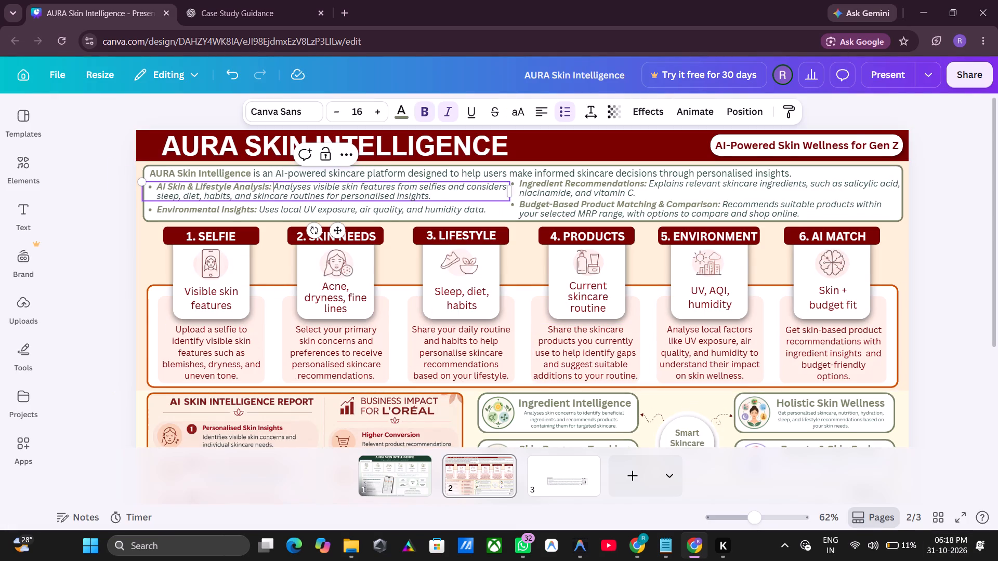
left_click_drag(271, 188, 156, 185)
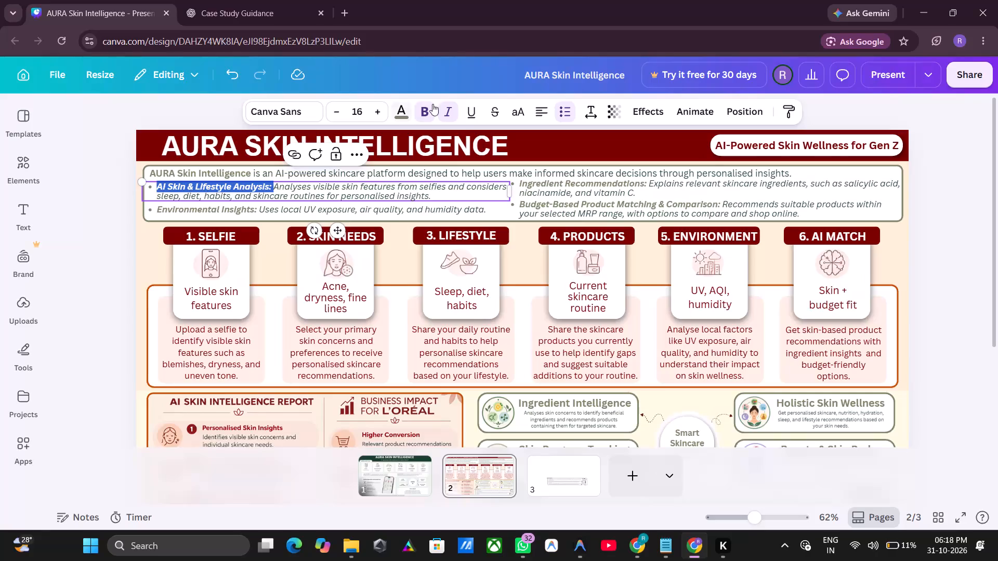
left_click(468, 113)
left_click(529, 235)
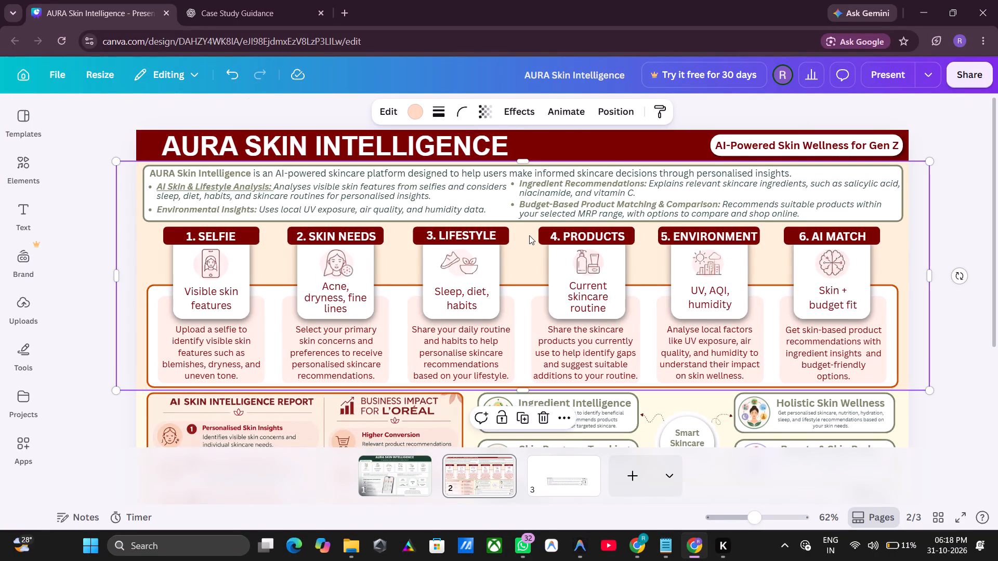
Underline the "Ingredient Recommendations:" heading in the intro box.
left_click(603, 183)
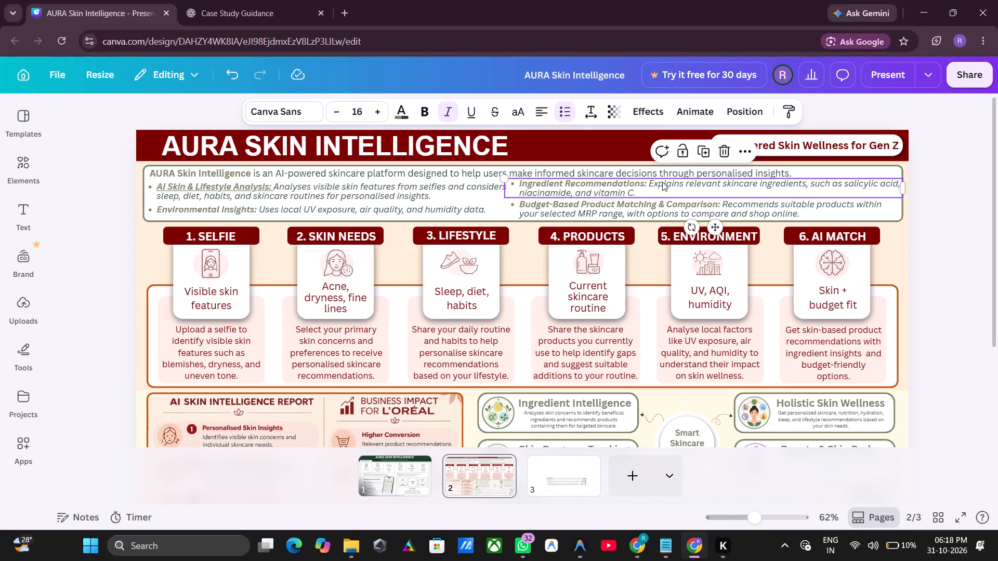
left_click(648, 183)
left_click(648, 183)
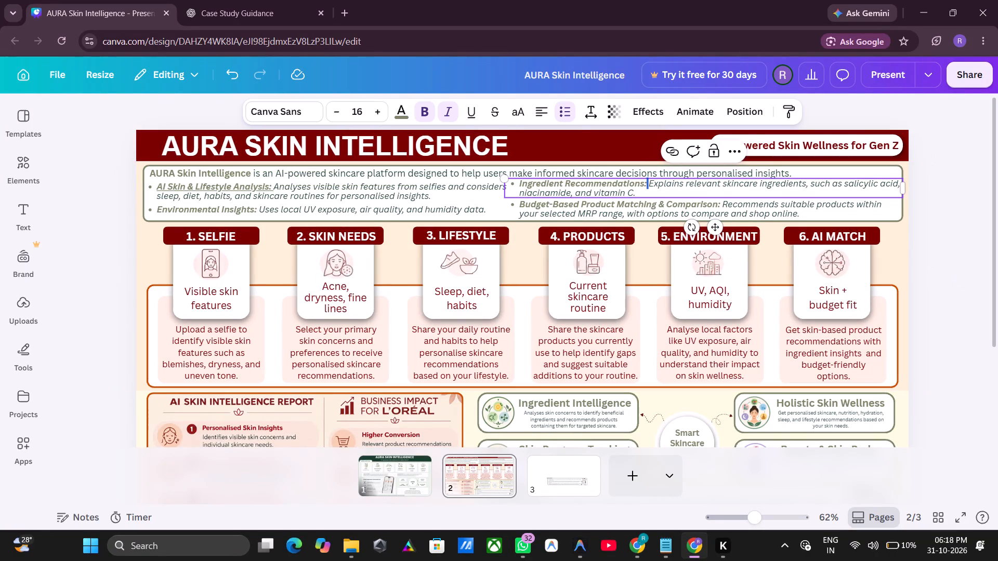
left_click(646, 184)
left_click_drag(646, 184, 518, 182)
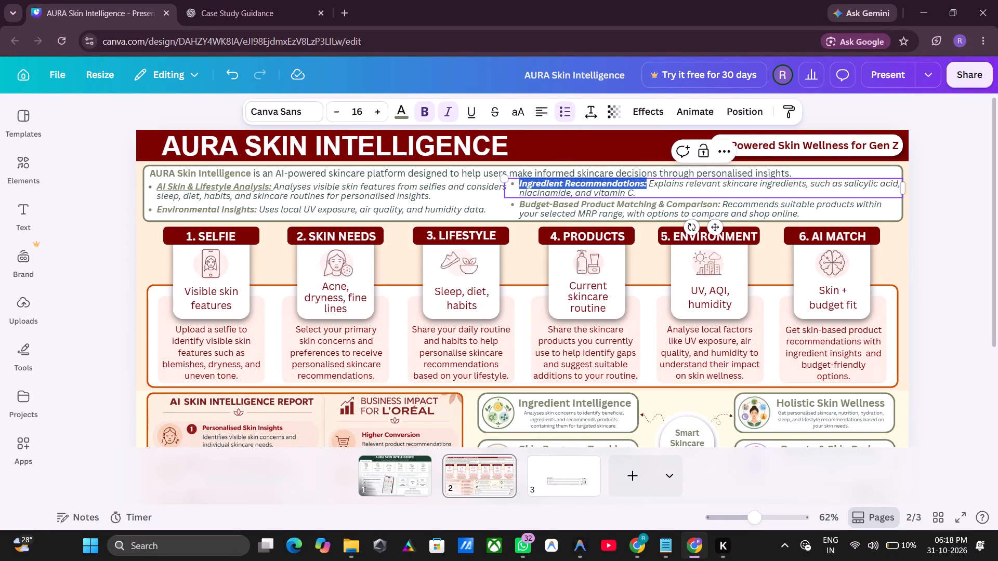
left_click_drag(518, 182, 517, 181)
left_click(466, 113)
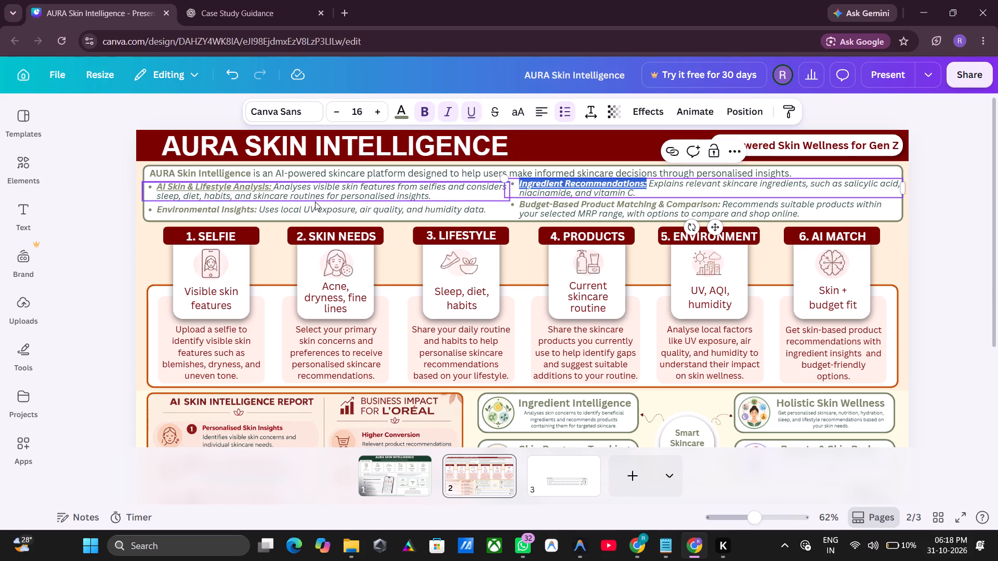
Underline the "Environmental Insights:" heading in the intro box.
left_click(275, 210)
left_click(257, 208)
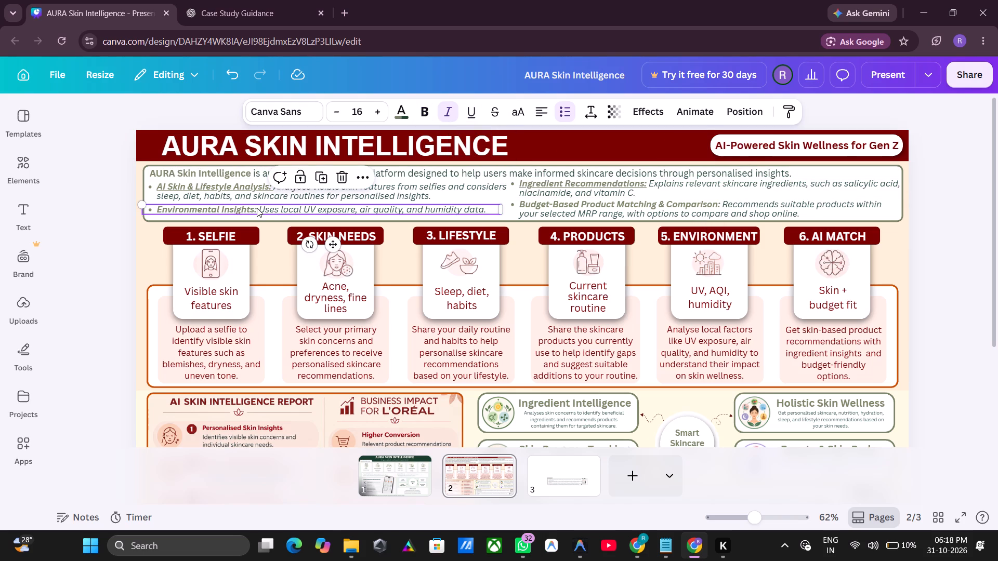
left_click_drag(257, 208, 168, 215)
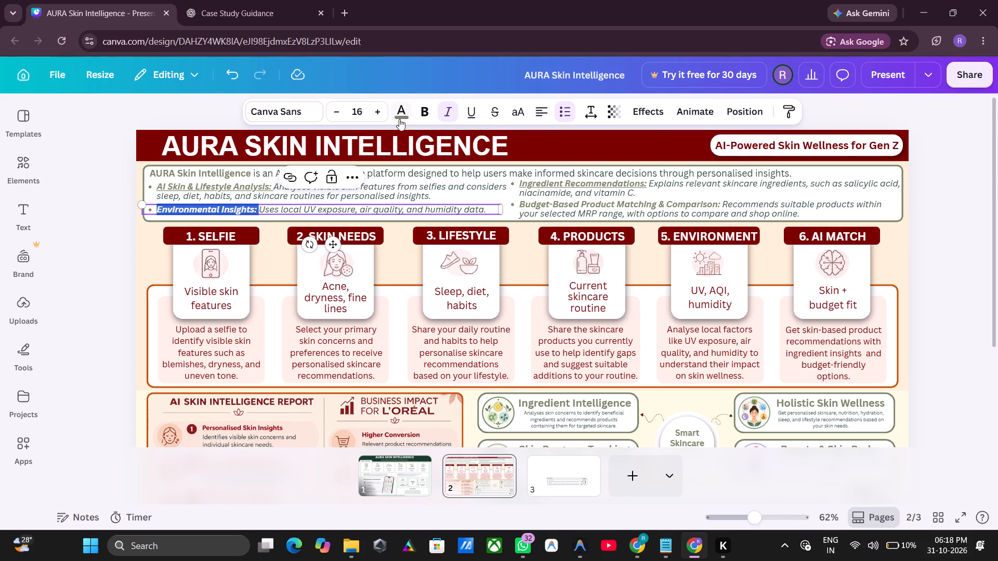
left_click(472, 111)
Underline the "Budget-Based Product Matching & Comparison:" heading in the intro box.
left_click(587, 208)
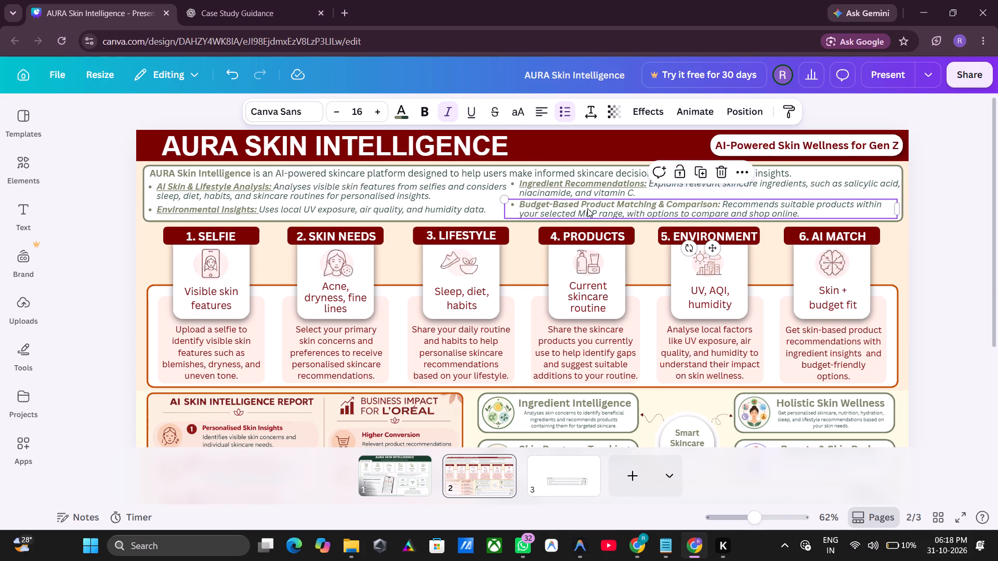
left_click(720, 204)
left_click_drag(720, 204, 507, 203)
left_click(471, 111)
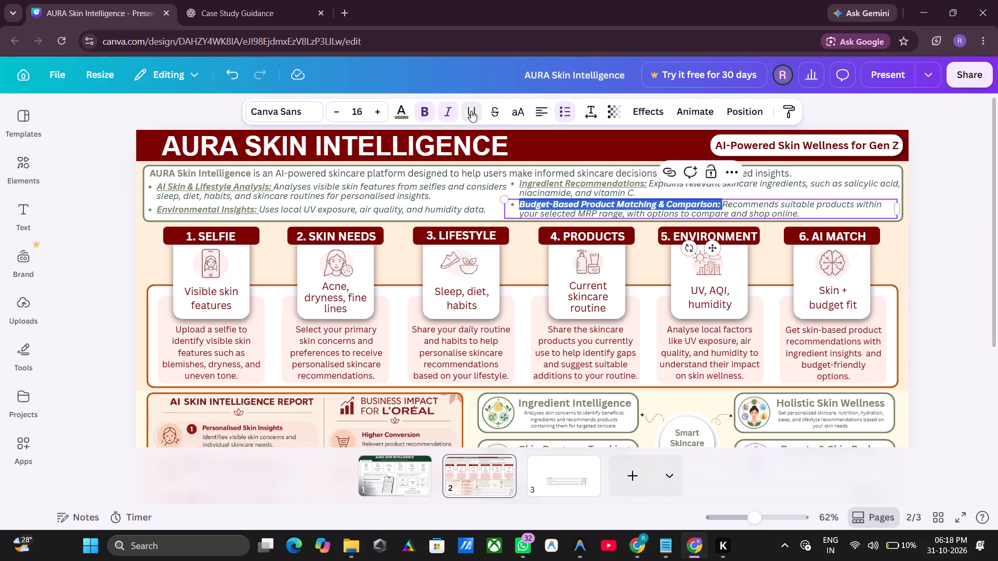
left_click(936, 308)
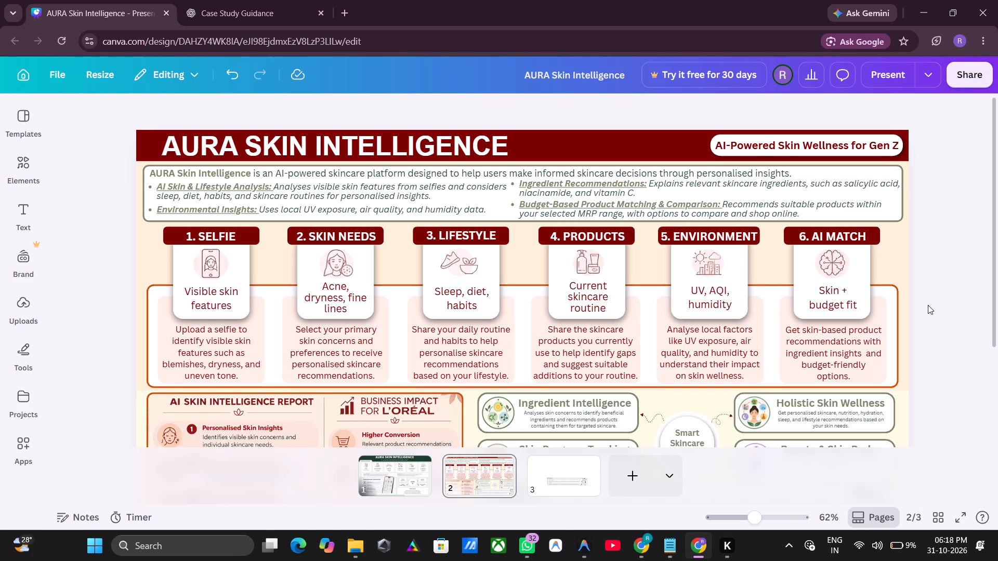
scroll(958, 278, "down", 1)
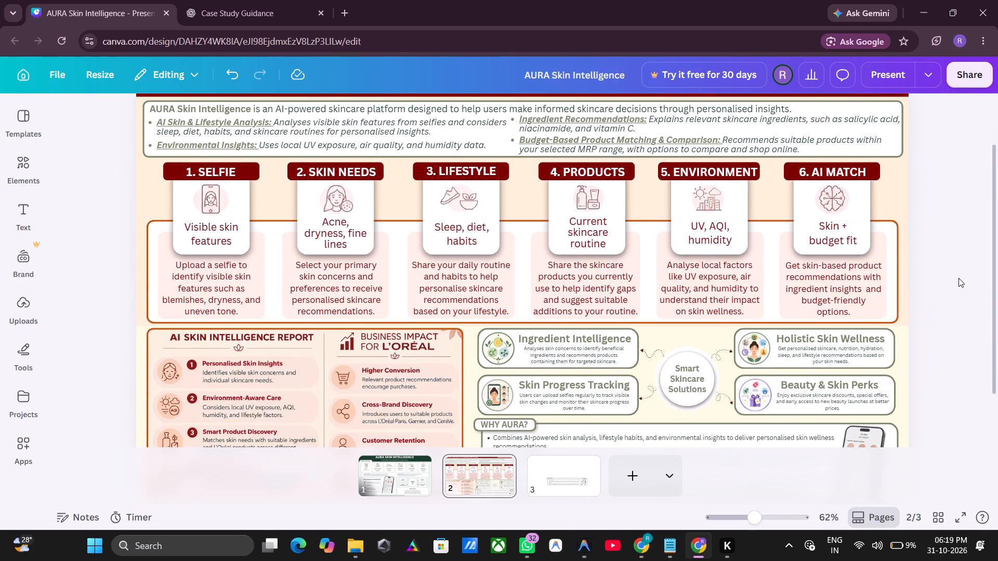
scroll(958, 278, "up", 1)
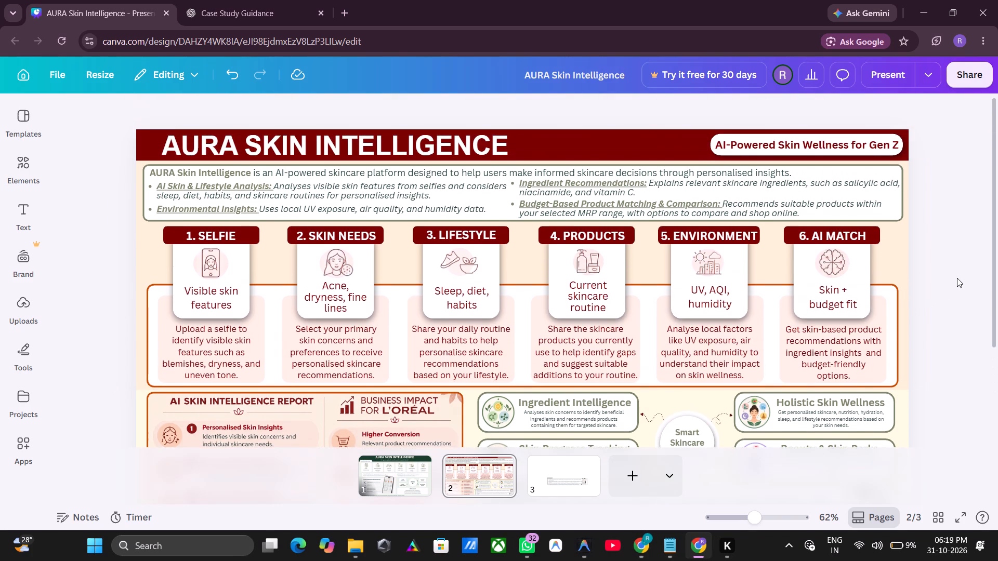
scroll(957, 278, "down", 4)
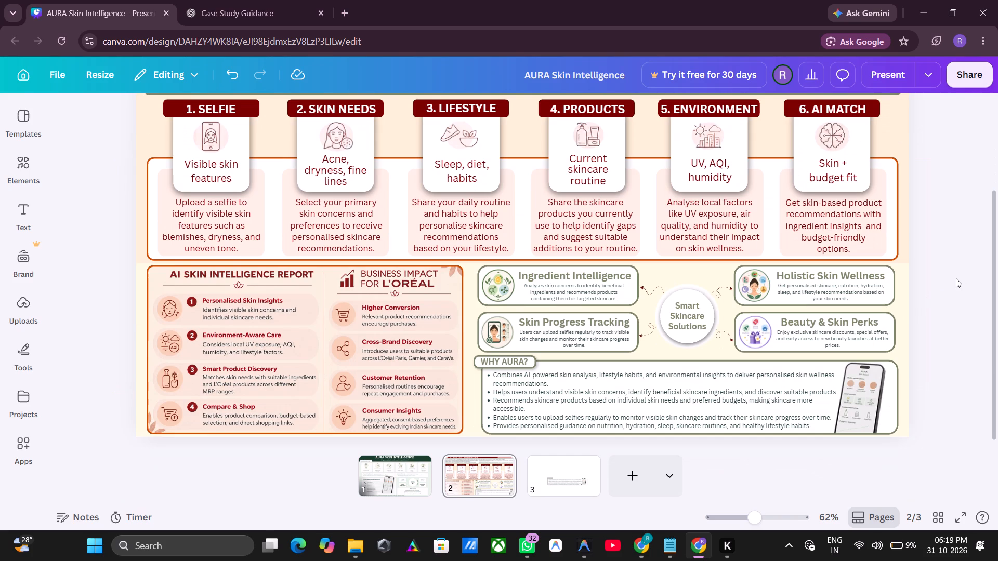
Undo the intro box restyling on page 2, reverting its underlines, grey-green text and border to dark red text and an orange border.
scroll(956, 278, "up", 3)
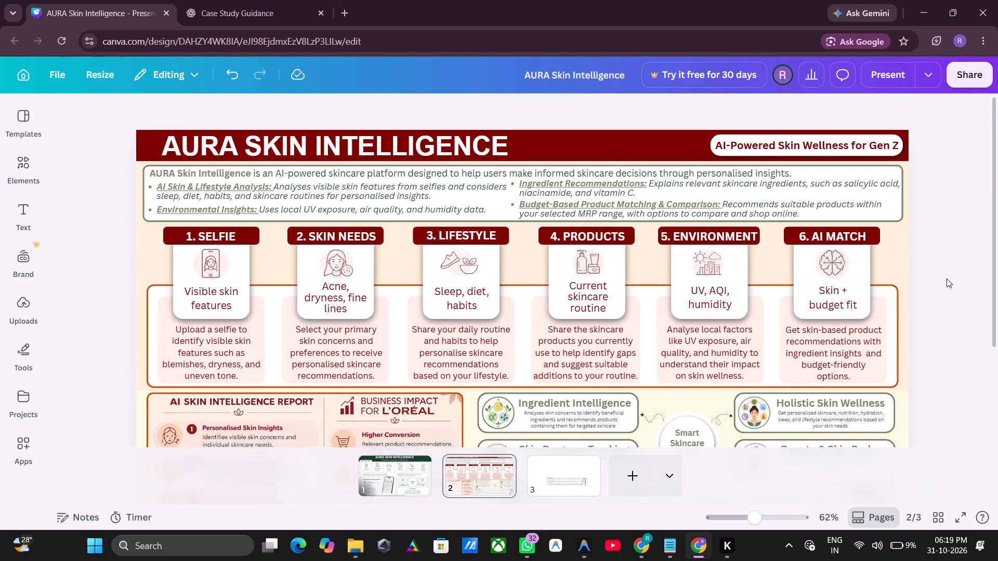
left_click(947, 278)
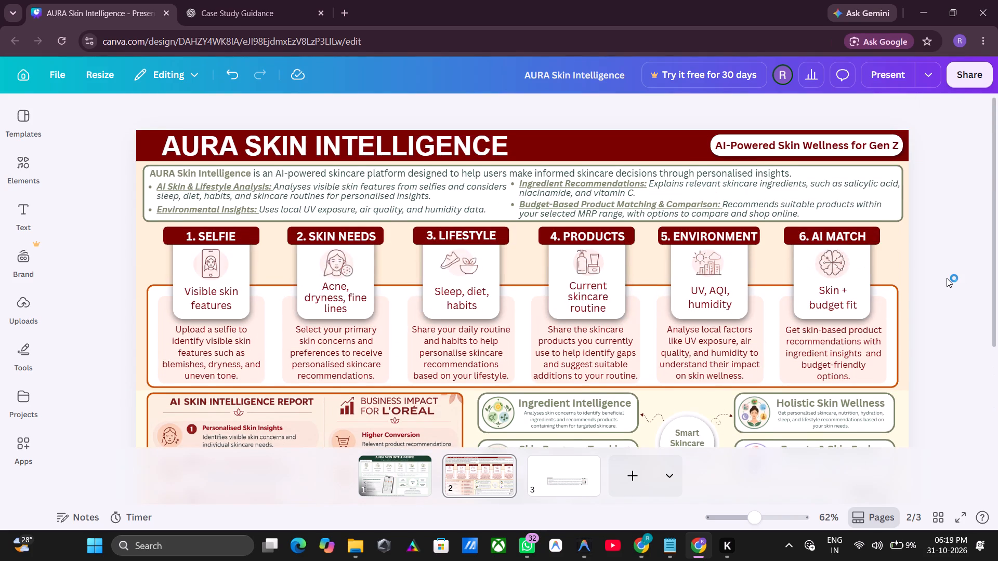
left_click(947, 278)
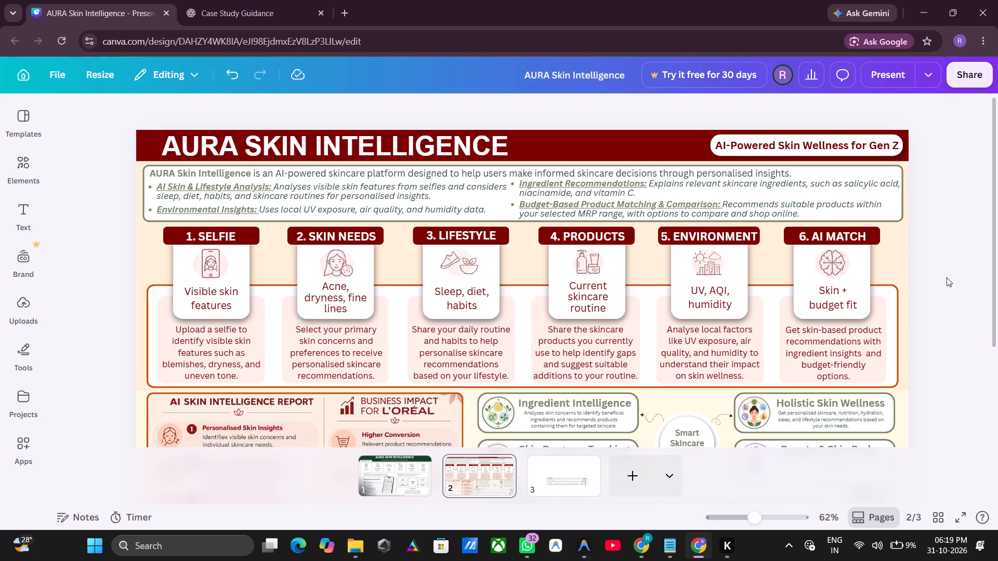
key("ctrl+z")
key("ctrl+z")
key("ctrl+z")
key("ctrl+z")
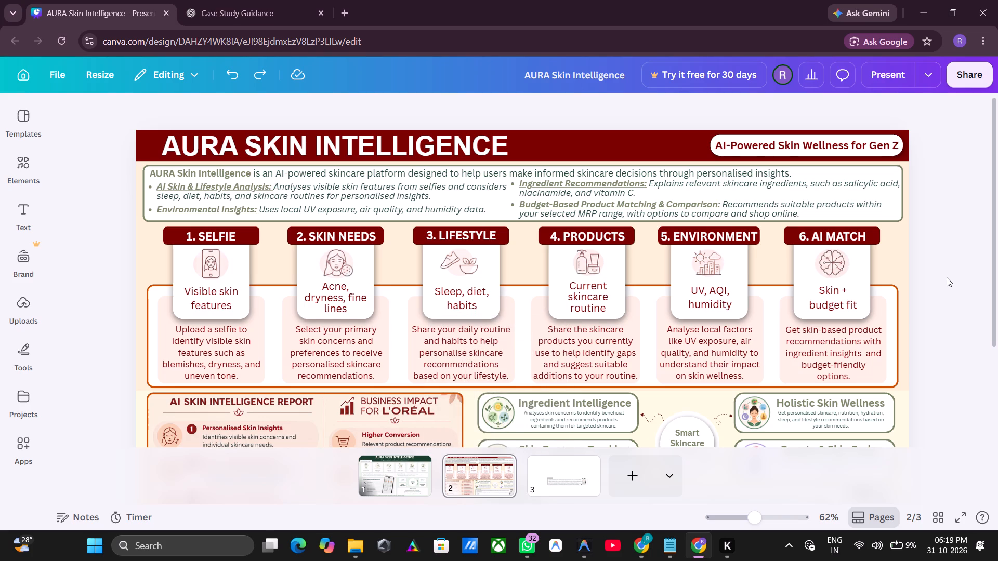
key("ctrl+z")
key("ctrl+z")
key("ctrl+z")
key("ctrl+z")
key("ctrl+z")
key("ctrl+z")
key("ctrl+z")
key("ctrl+z")
key("ctrl+z")
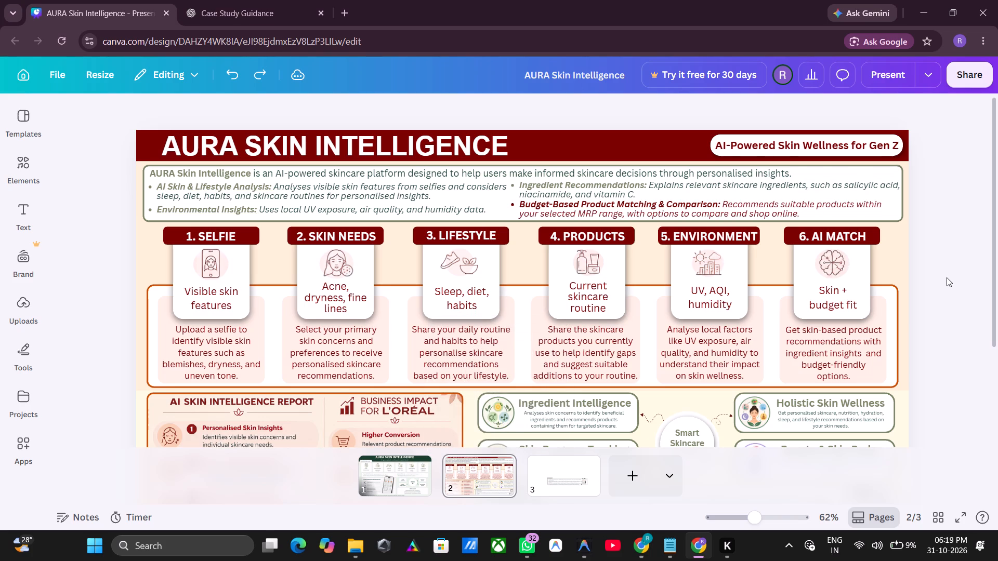
key("ctrl+z")
key("ctrl+z")
key("ctrl+z")
key("ctrl+z")
key("ctrl+z")
key("ctrl+z")
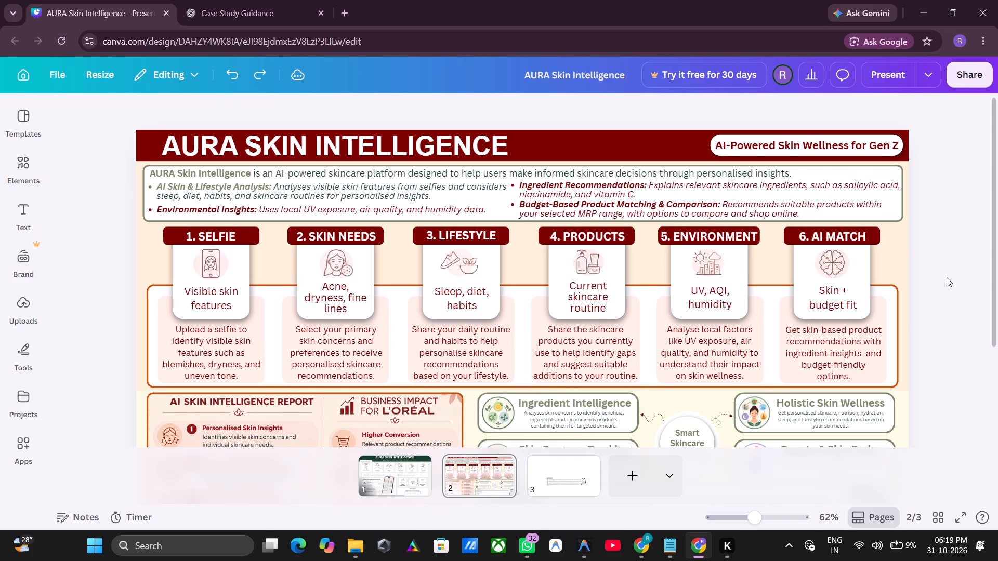
key("ctrl+z")
key("ctrl+z")
key("ctrl+z")
key("ctrl+z")
key("ctrl+z")
key("ctrl+z")
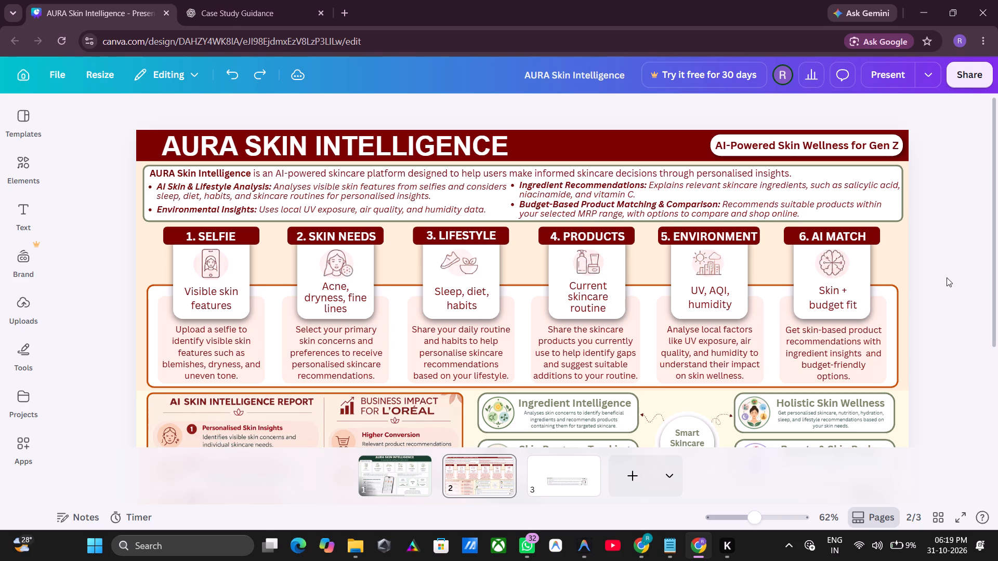
key("ctrl+z")
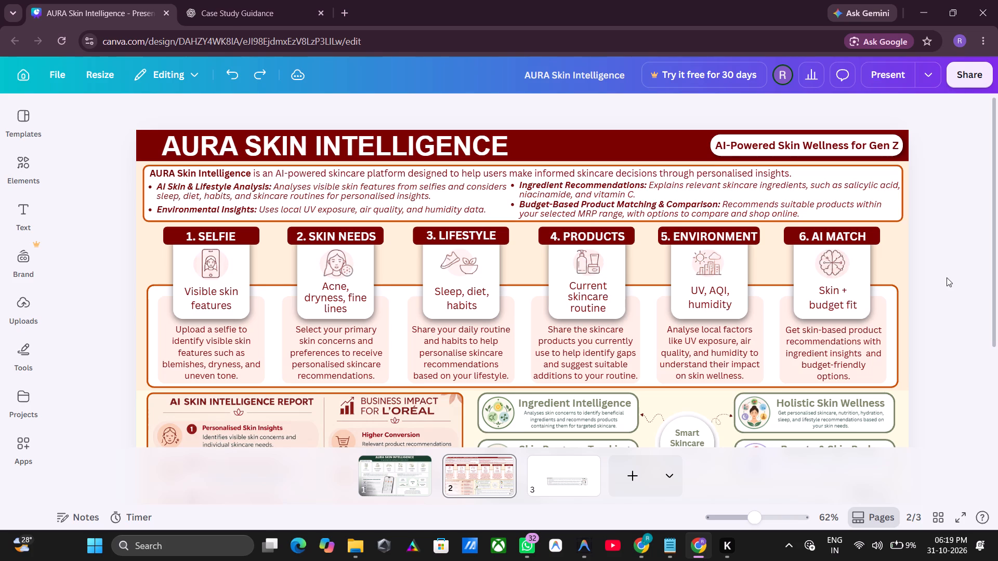
Examine page 2 in full-screen presentation view and from top to bottom in the editor.
scroll(940, 275, "down", 2)
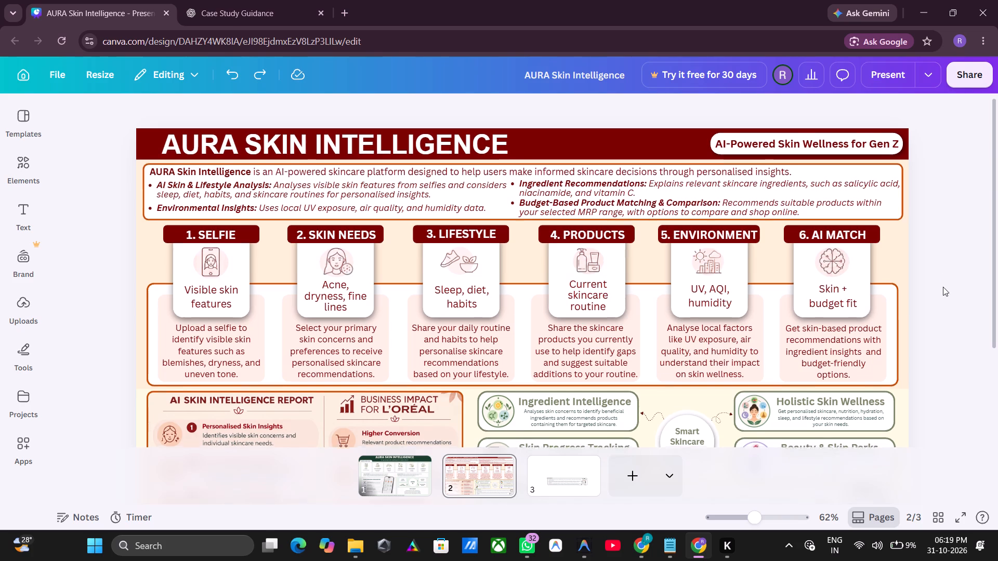
scroll(946, 286, "up", 1)
left_click(969, 510)
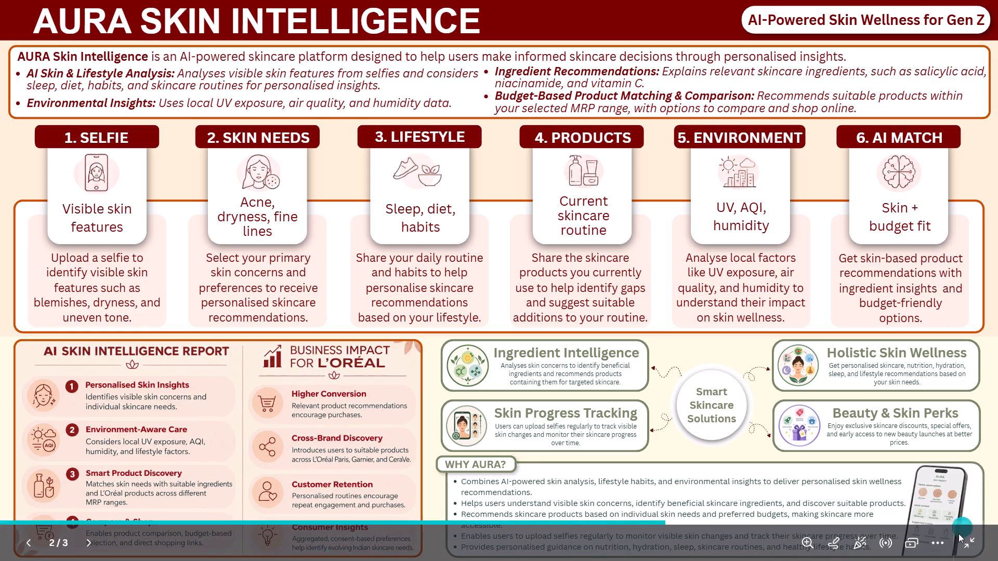
left_click(966, 542)
scroll(948, 306, "down", 5)
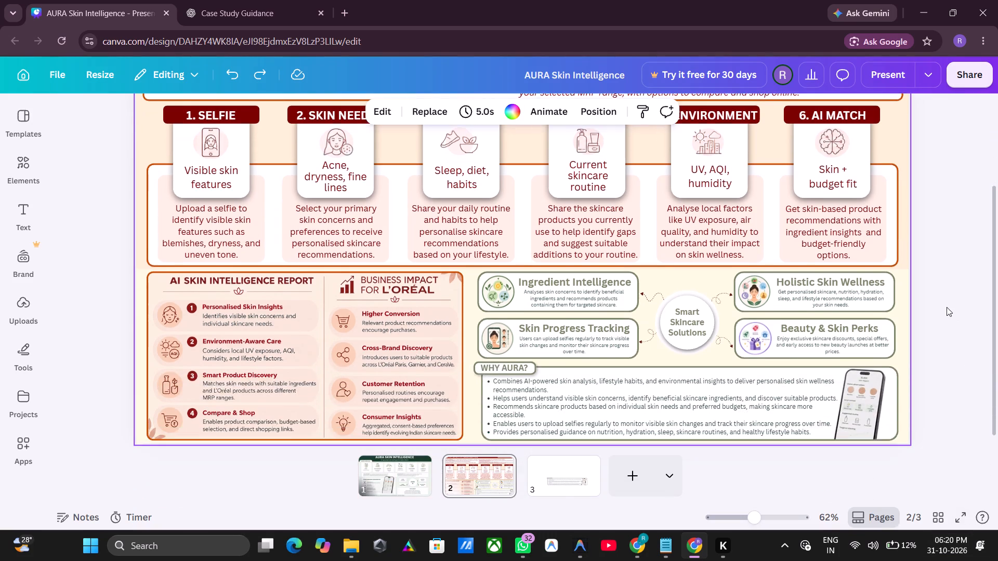
scroll(947, 307, "up", 4)
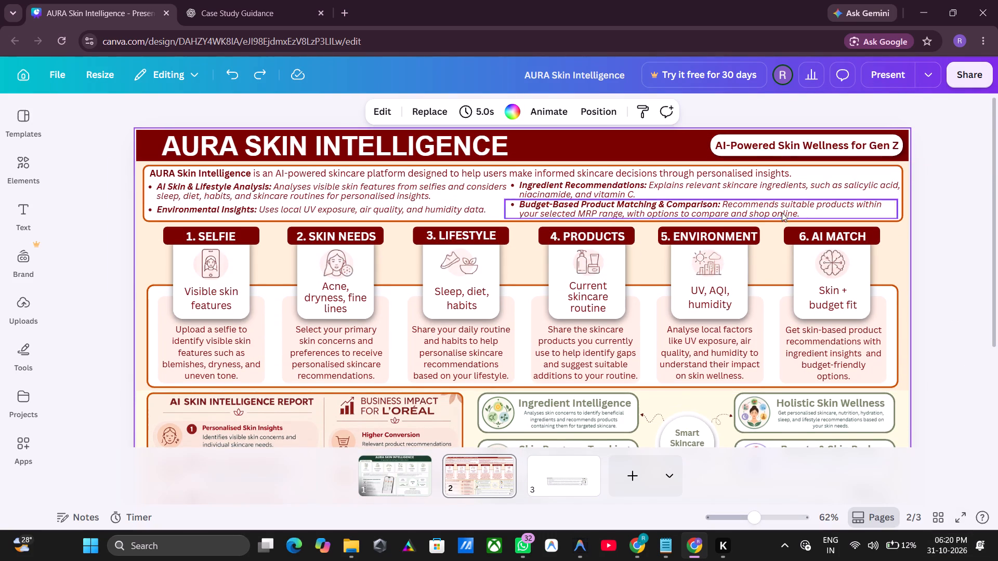
left_click(955, 272)
scroll(953, 274, "down", 3)
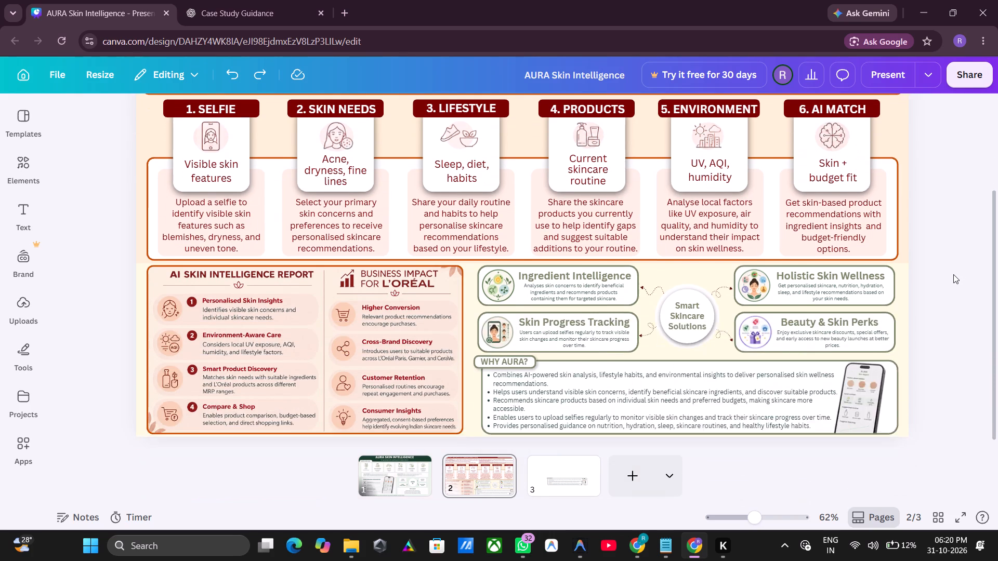
scroll(953, 274, "up", 2)
scroll(953, 277, "down", 3)
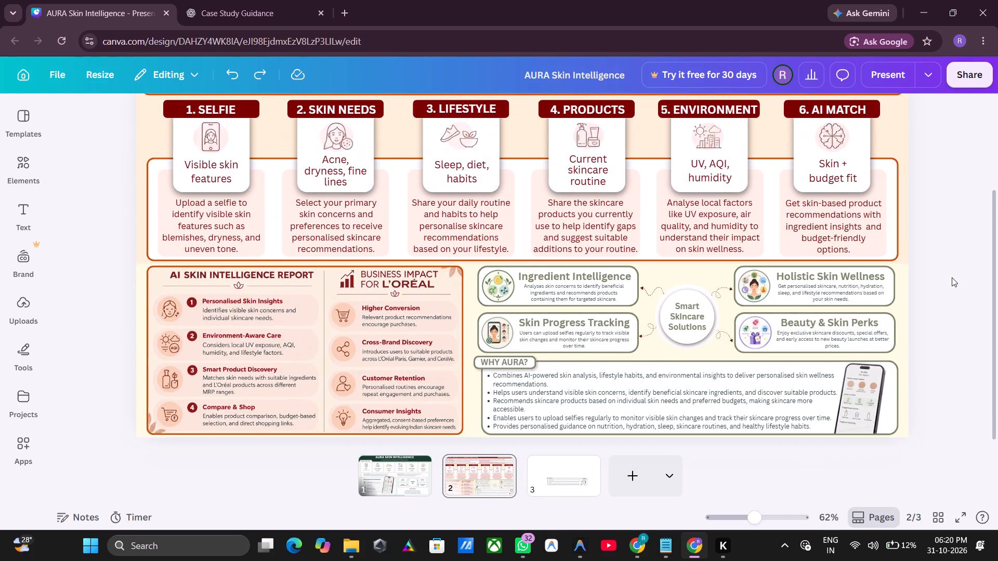
scroll(952, 277, "up", 3)
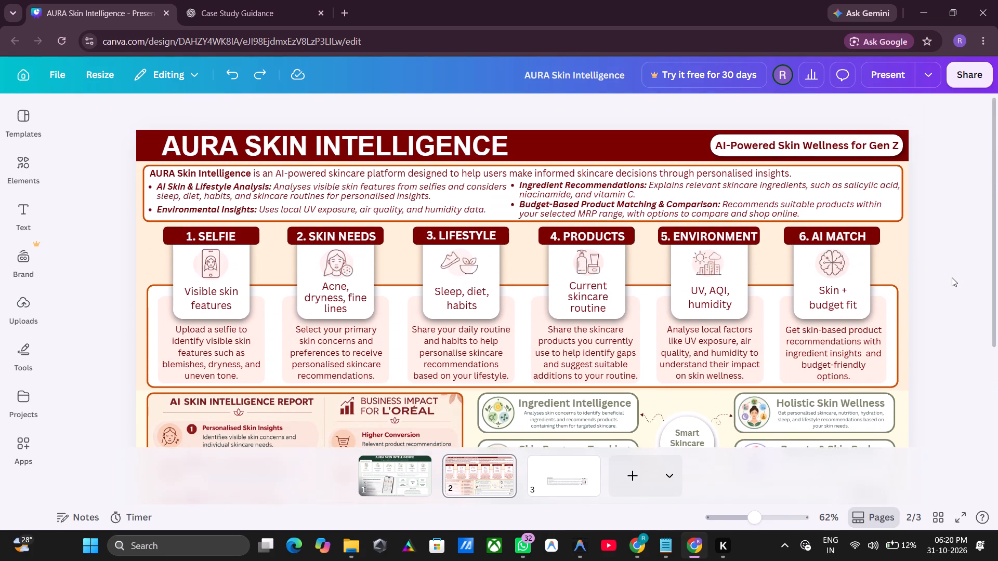
Search the elements for "leaf" and insert the photo of hanging pale green leaf branches on page 2.
left_click(26, 176)
left_click(156, 127)
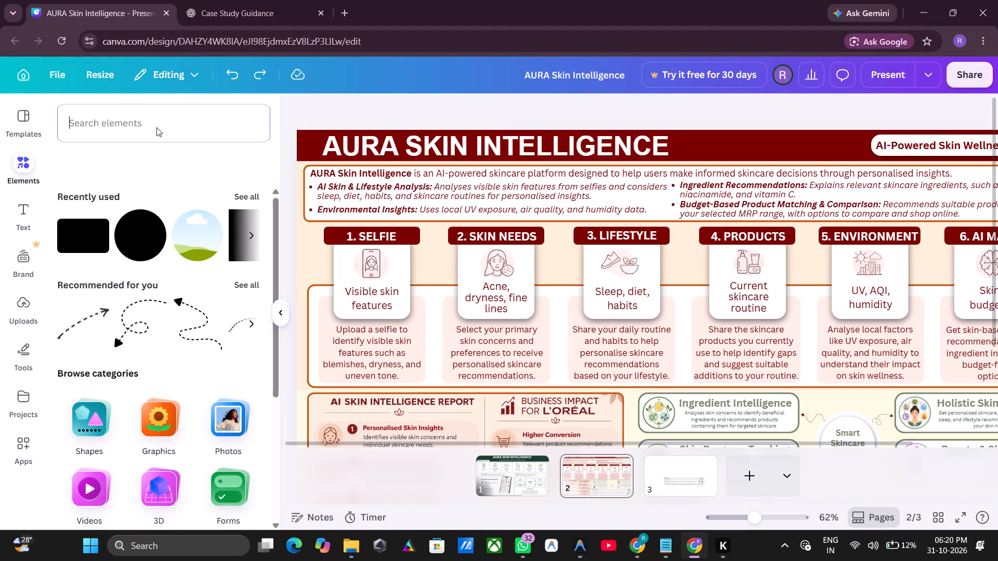
type("lea")
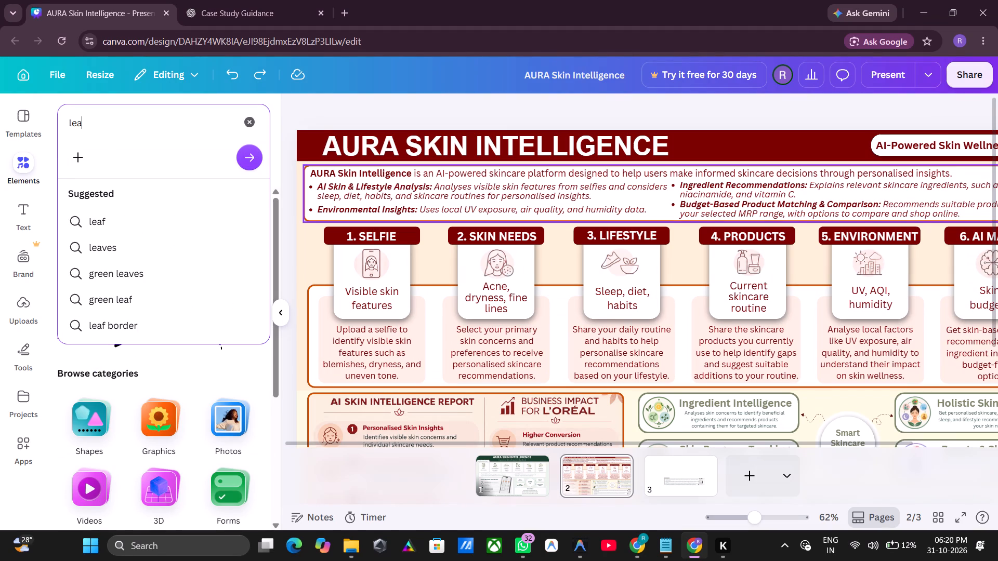
key("f")
key("Return")
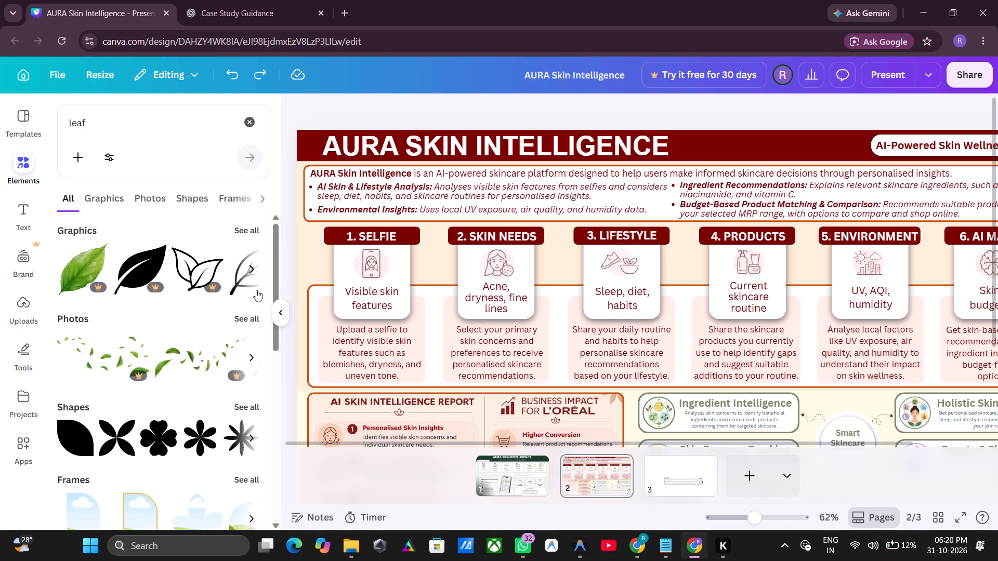
left_click(256, 316)
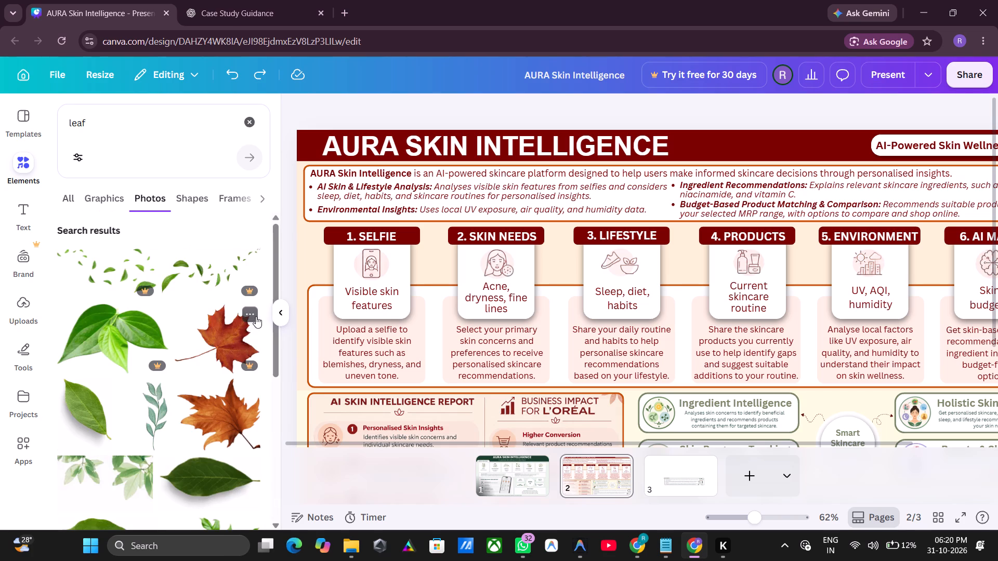
scroll(196, 329, "down", 3)
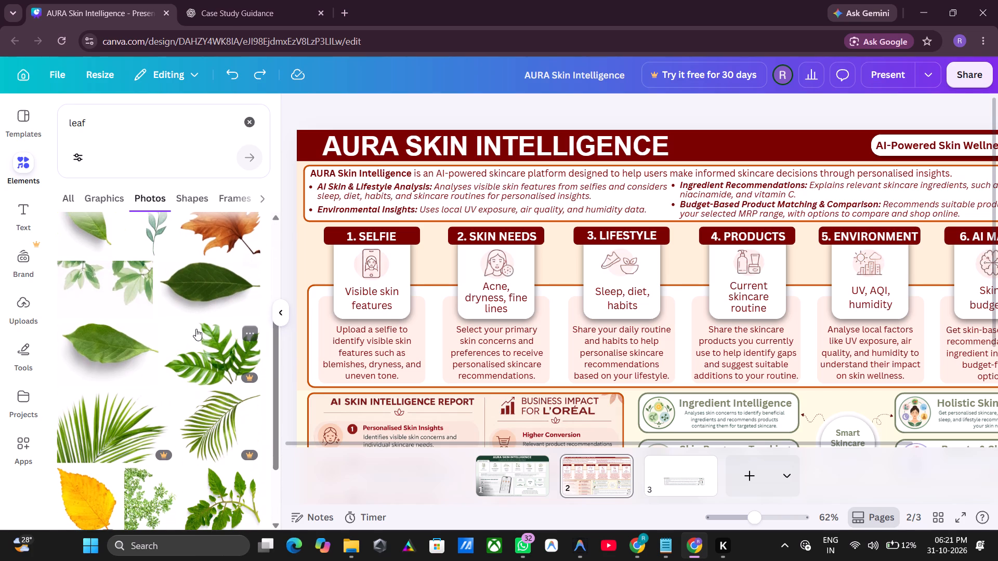
left_click(143, 303)
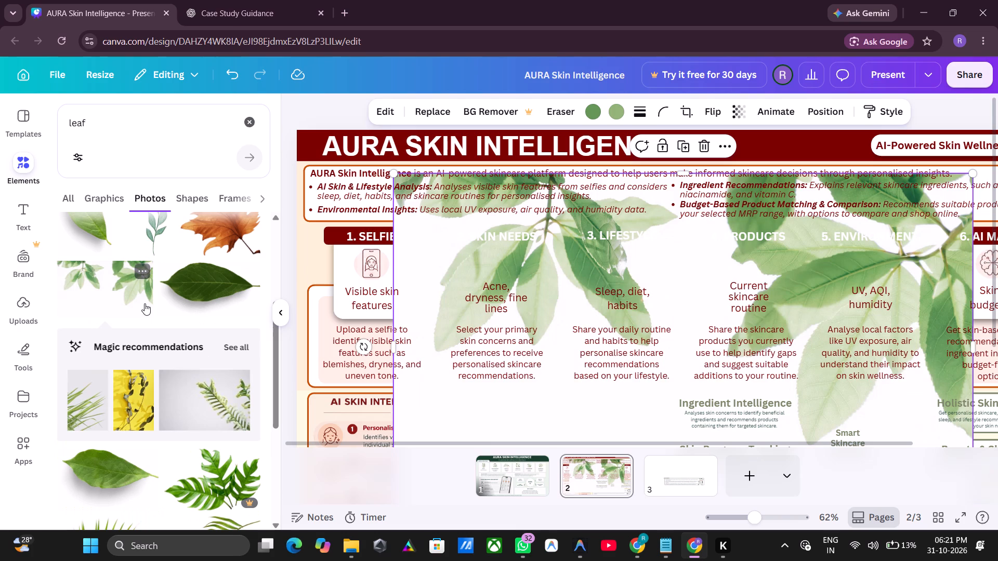
Shrink the leaf photo to under half its width and move it to the top-right corner of page 2.
left_click_drag(395, 175, 445, 216)
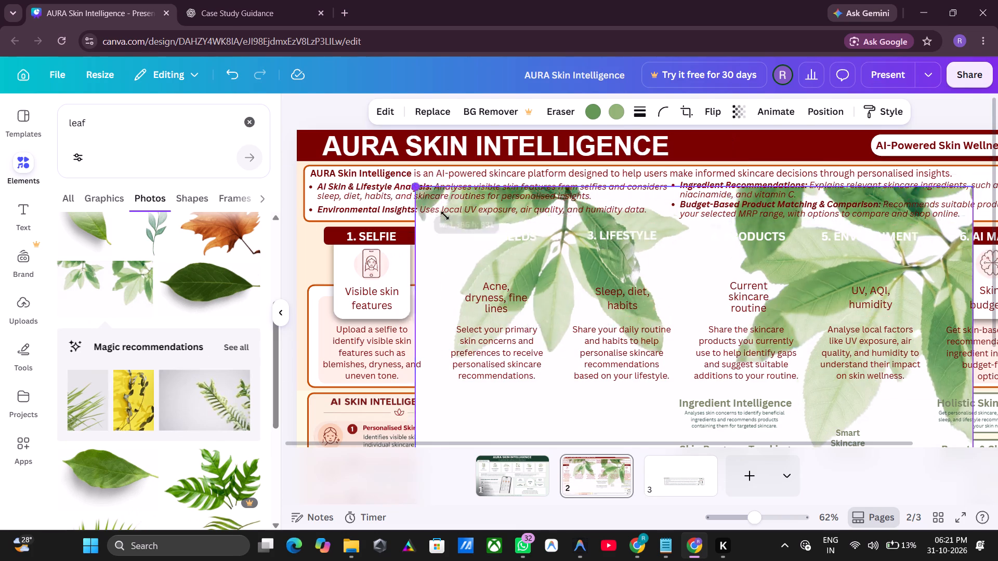
left_click_drag(445, 216, 780, 331)
scroll(811, 297, "down", 4)
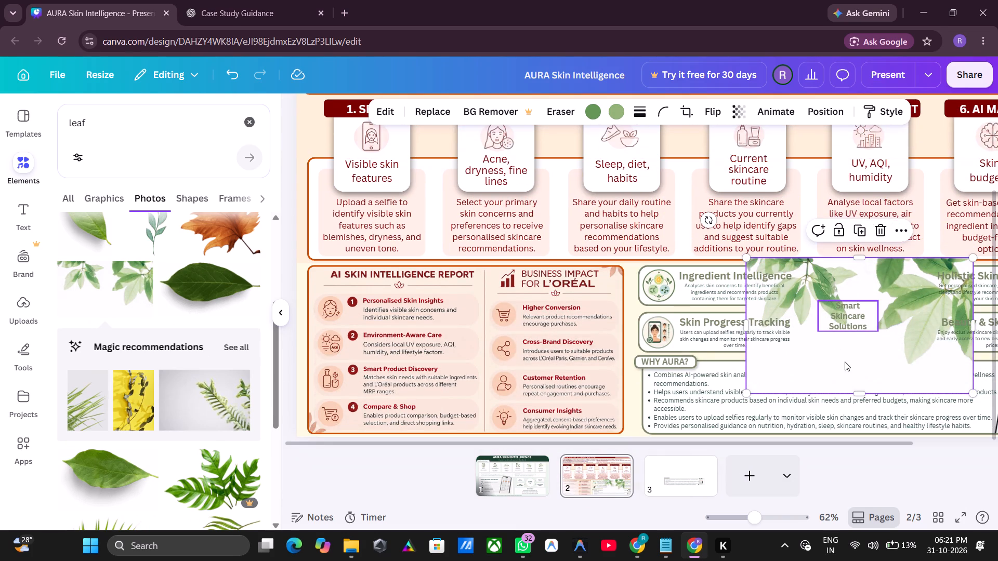
left_click_drag(849, 362, 673, 311)
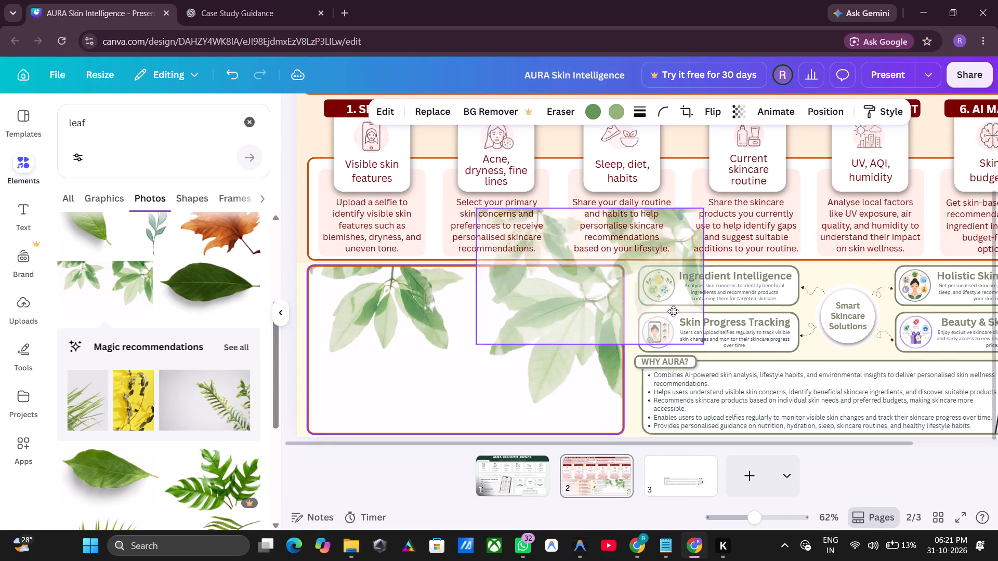
left_click_drag(673, 311, 720, 230)
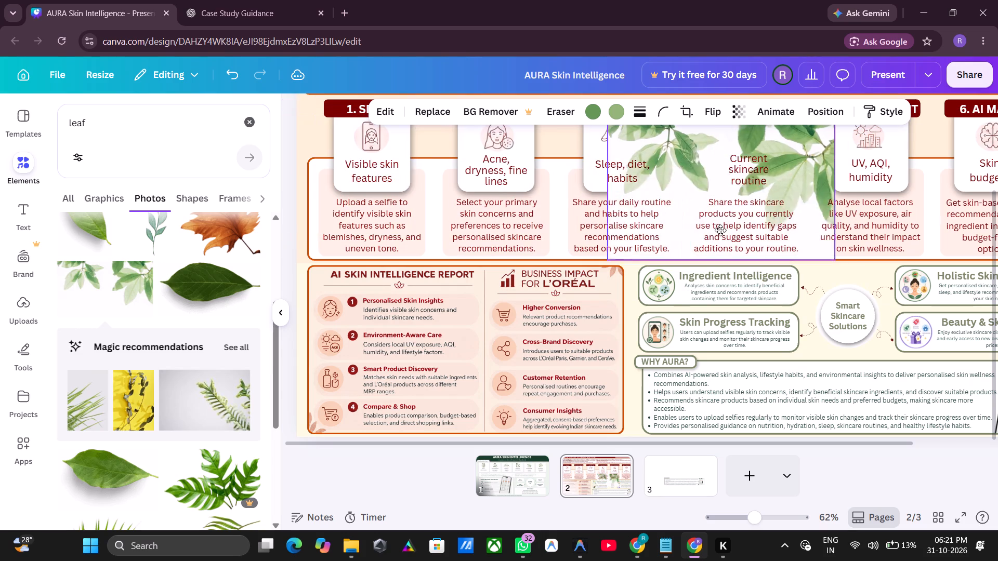
left_click_drag(720, 230, 697, 230)
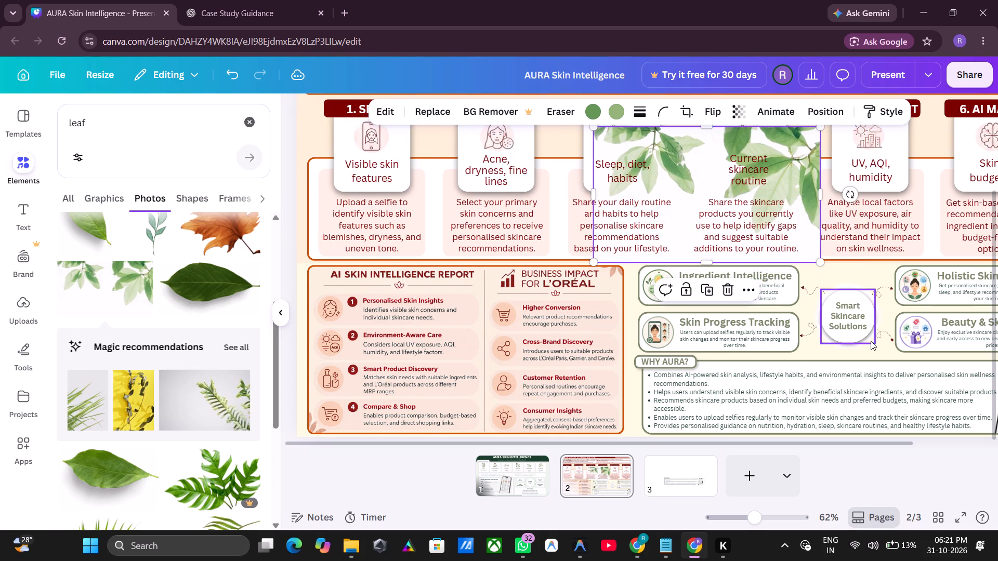
scroll(871, 341, "up", 3)
left_click_drag(793, 269, 863, 261)
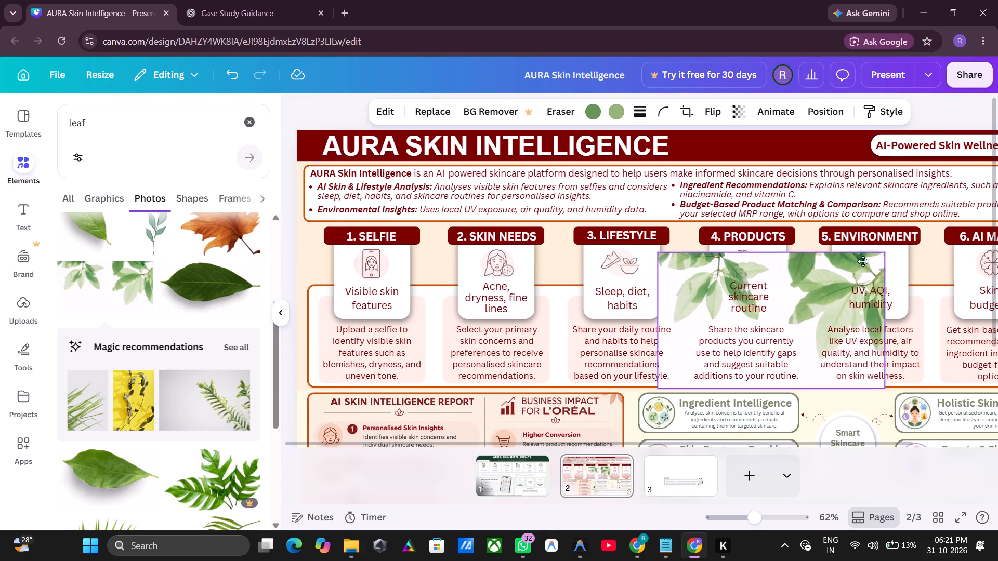
left_click_drag(863, 261, 978, 217)
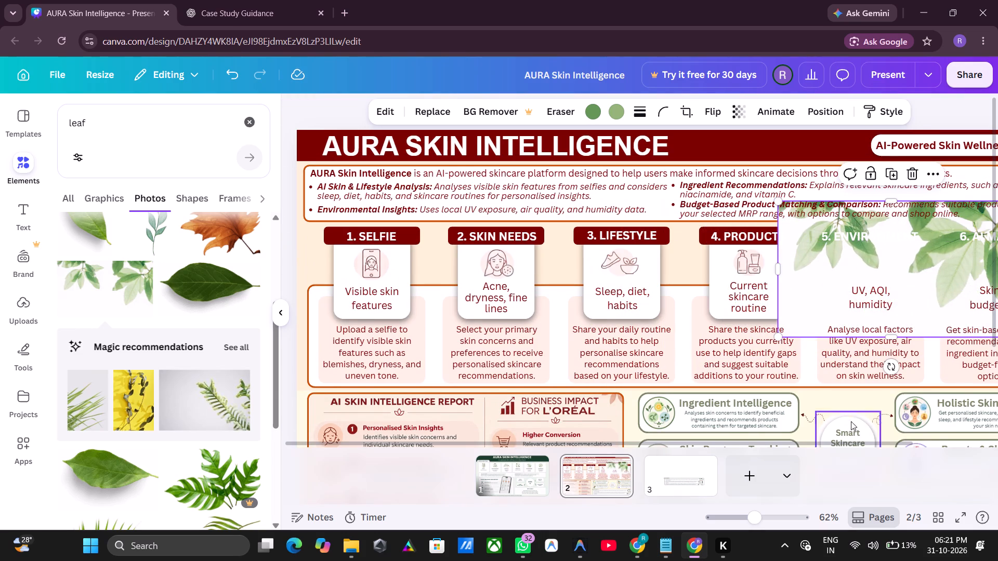
left_click_drag(821, 441, 997, 411)
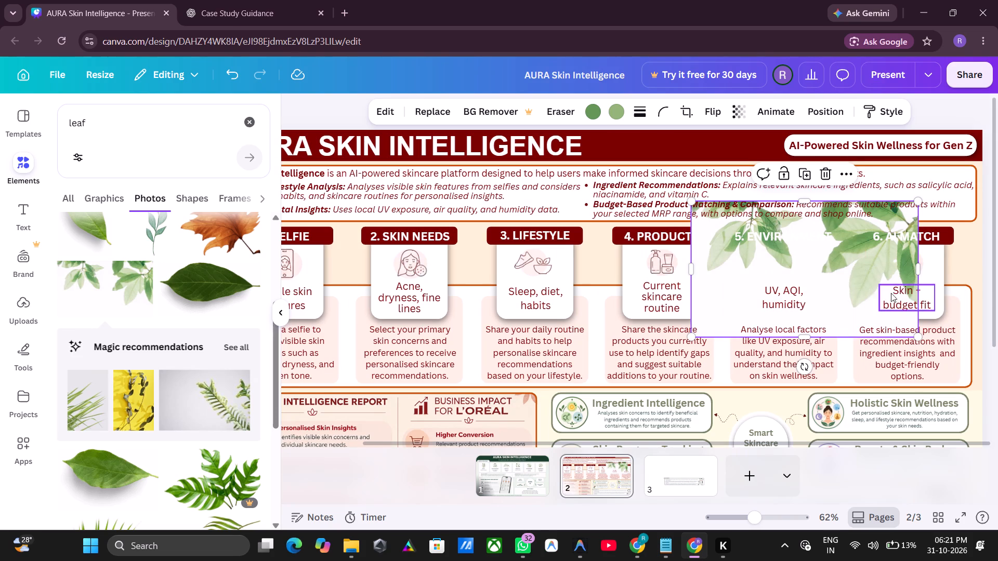
left_click_drag(822, 275, 881, 226)
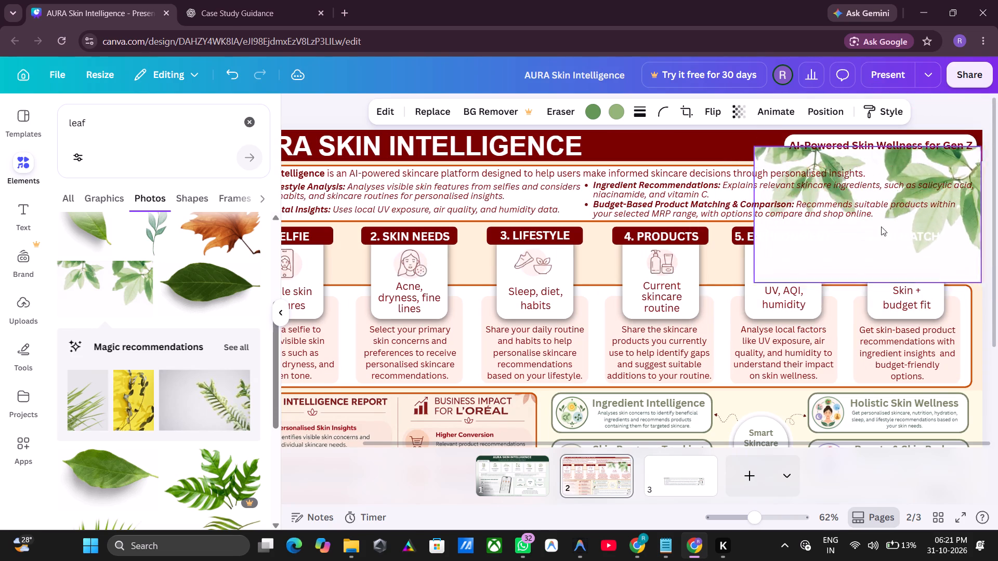
left_click_drag(881, 226, 881, 207)
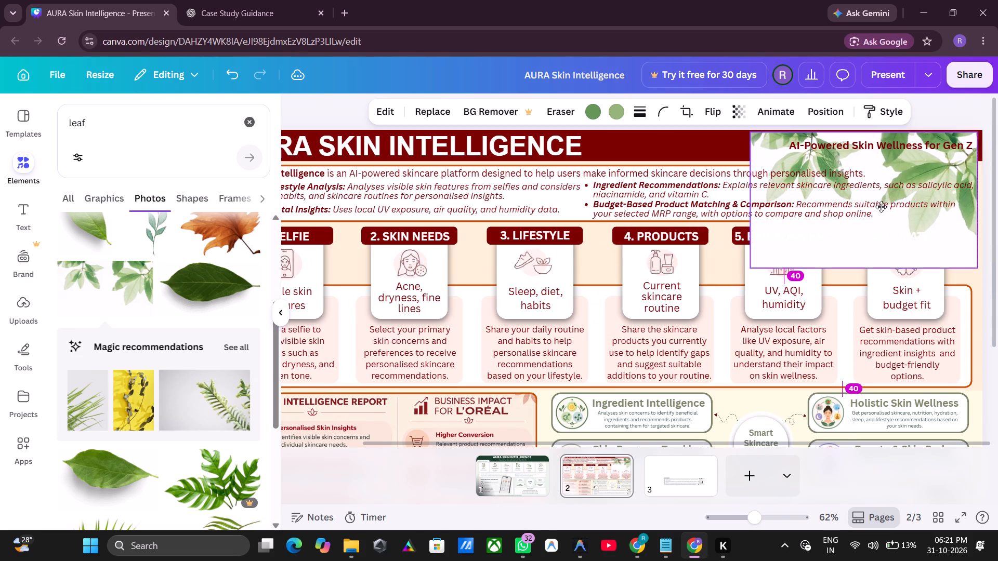
left_click_drag(881, 207, 885, 206)
Shrink the leaf photo to a small corner decoration beside the tagline and shift it partly past the page's right edge.
left_click_drag(756, 266, 914, 204)
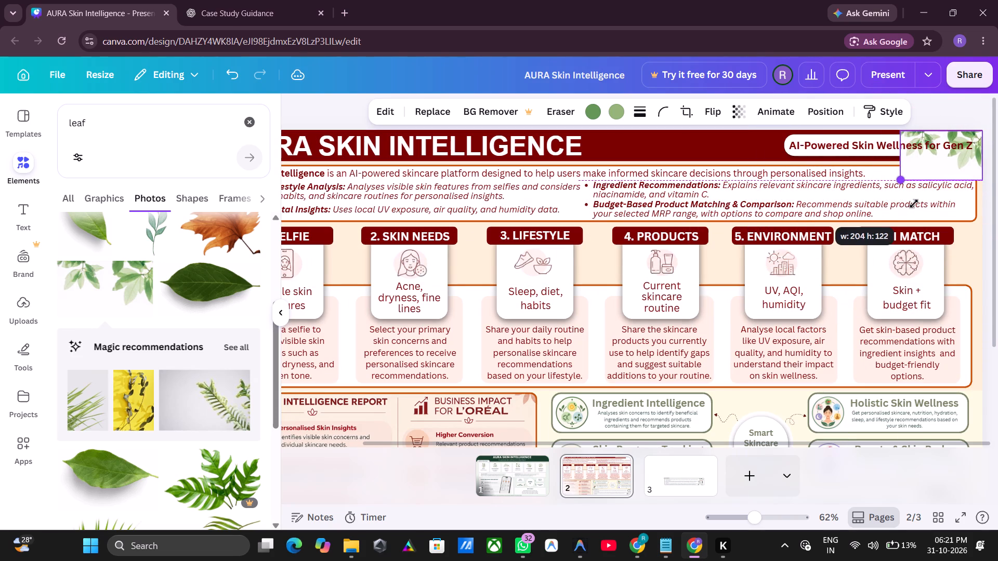
left_click_drag(914, 204, 892, 209)
left_click_drag(922, 172, 927, 172)
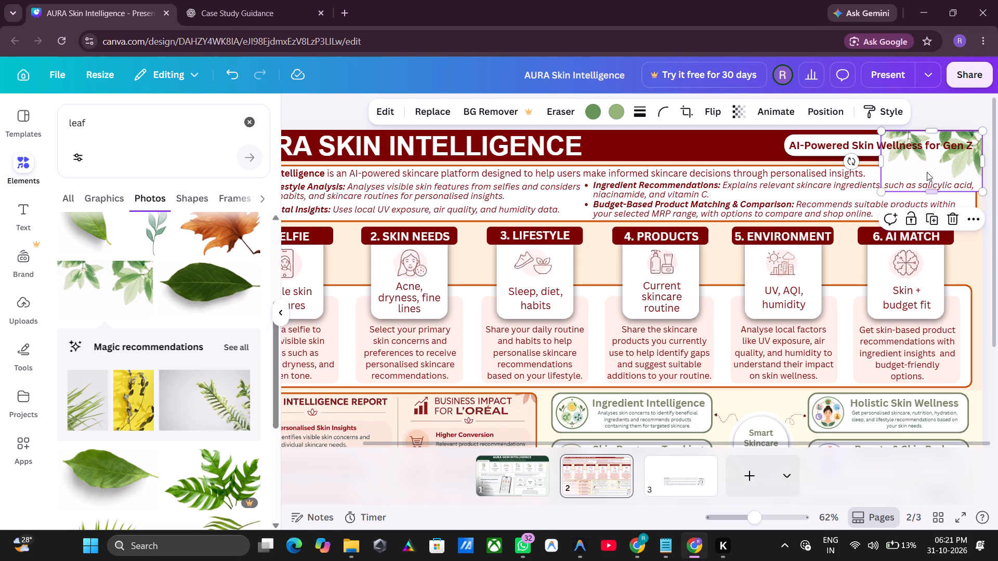
left_click_drag(927, 172, 943, 173)
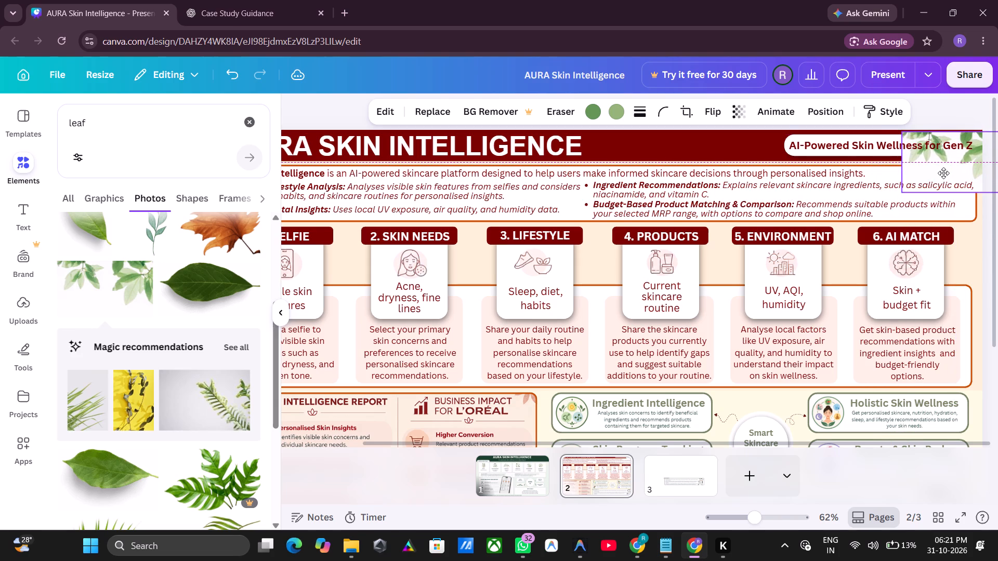
left_click_drag(943, 173, 944, 171)
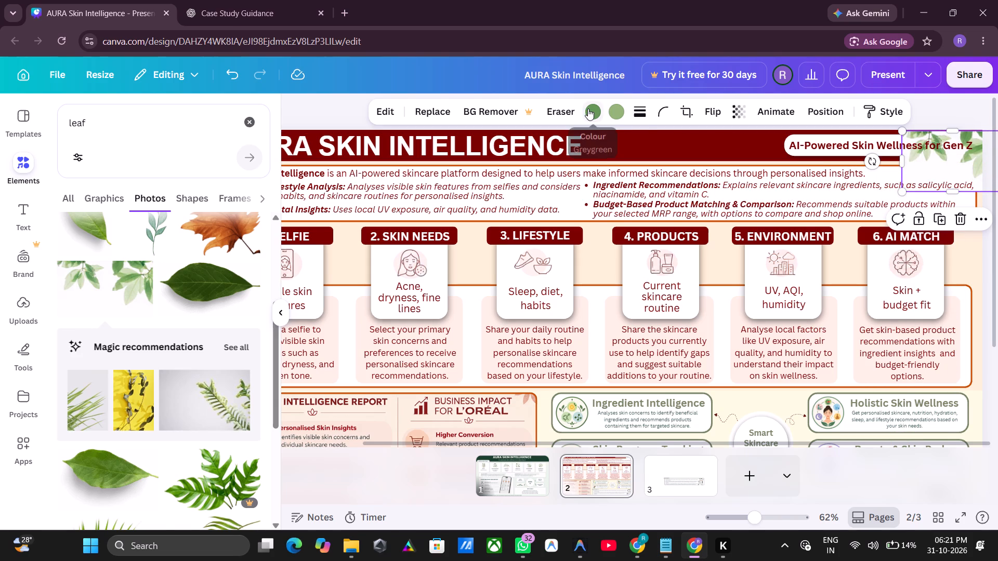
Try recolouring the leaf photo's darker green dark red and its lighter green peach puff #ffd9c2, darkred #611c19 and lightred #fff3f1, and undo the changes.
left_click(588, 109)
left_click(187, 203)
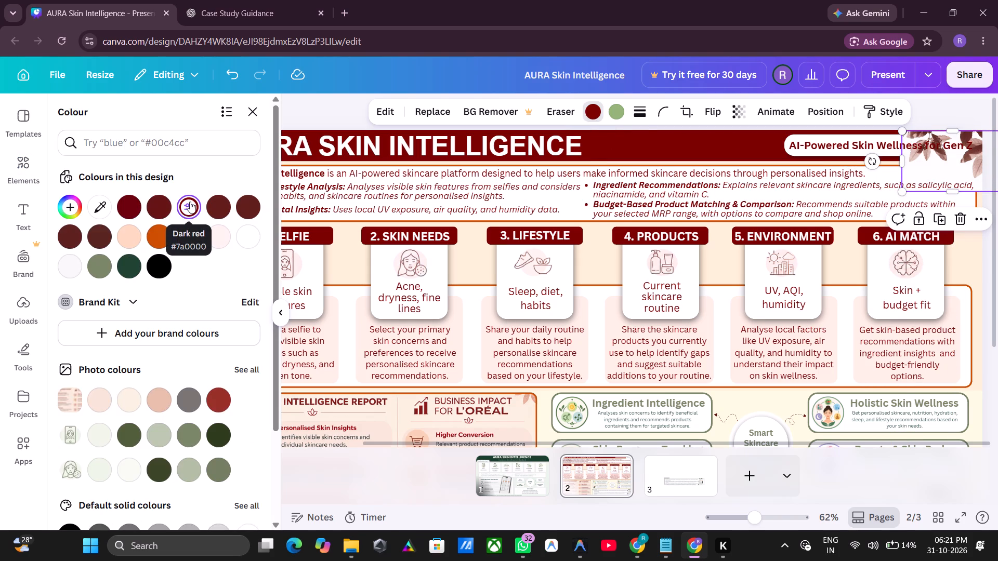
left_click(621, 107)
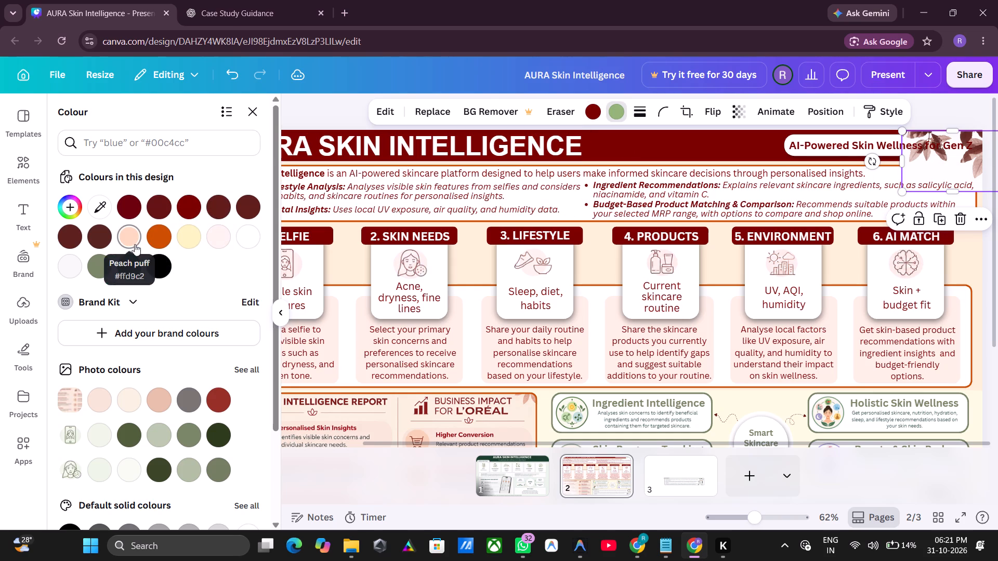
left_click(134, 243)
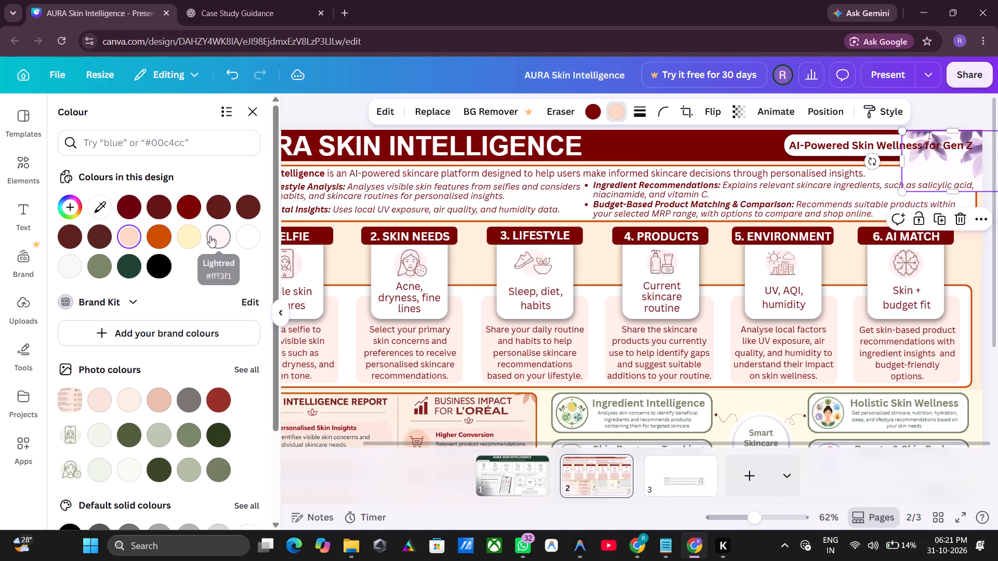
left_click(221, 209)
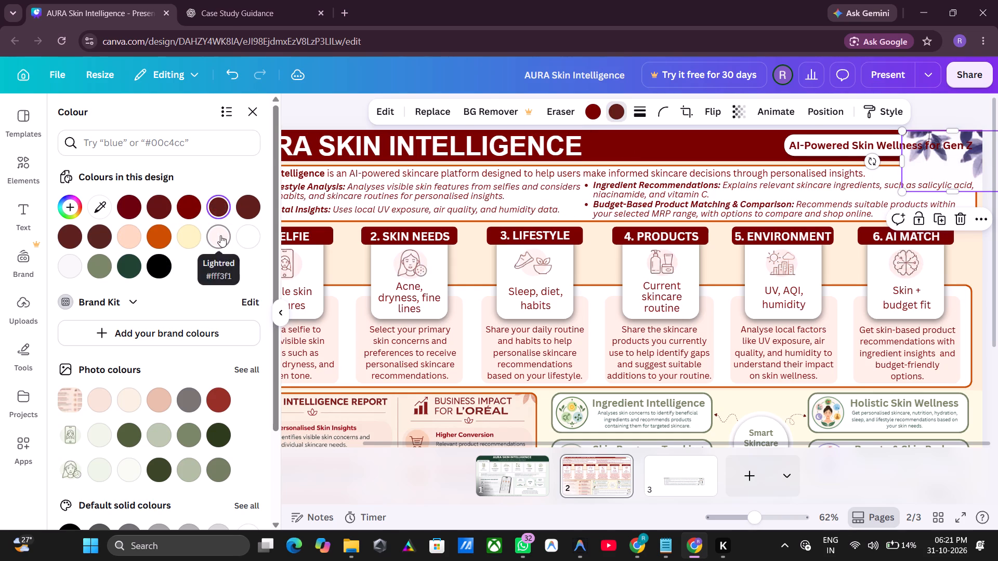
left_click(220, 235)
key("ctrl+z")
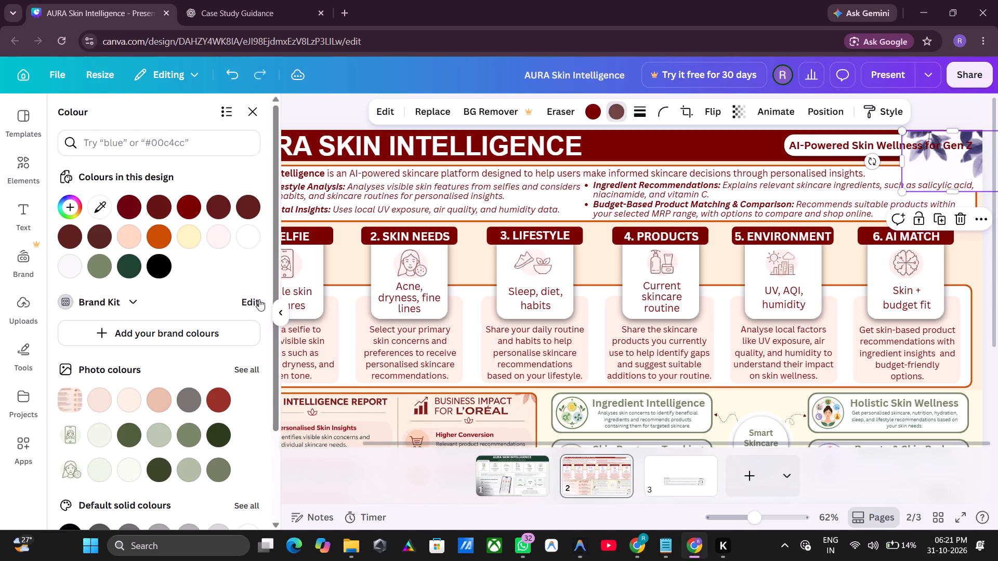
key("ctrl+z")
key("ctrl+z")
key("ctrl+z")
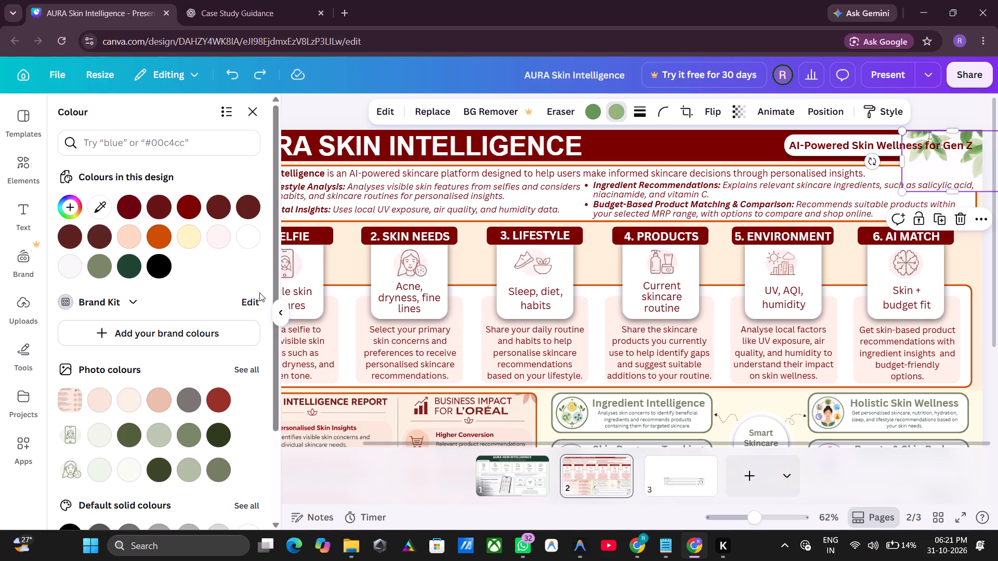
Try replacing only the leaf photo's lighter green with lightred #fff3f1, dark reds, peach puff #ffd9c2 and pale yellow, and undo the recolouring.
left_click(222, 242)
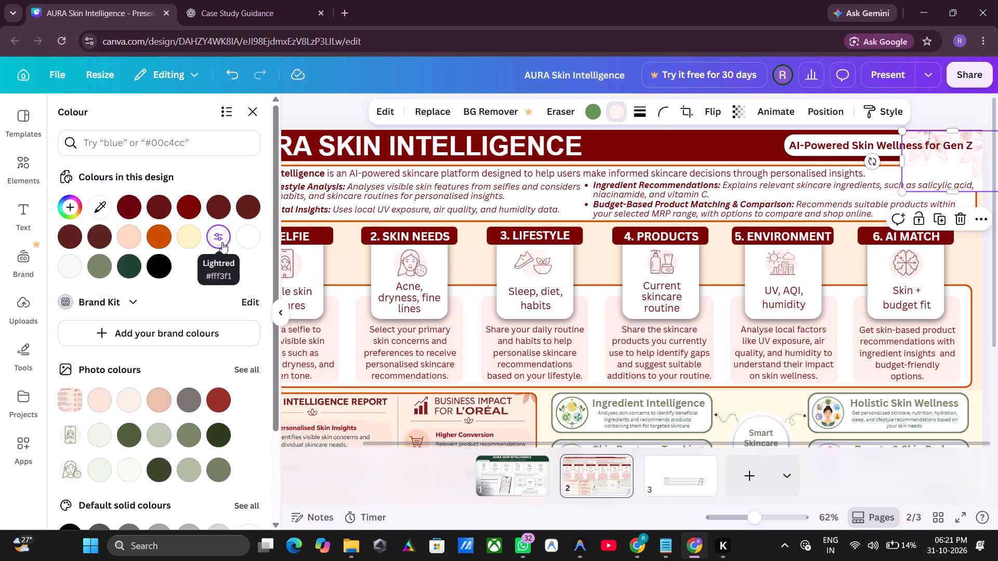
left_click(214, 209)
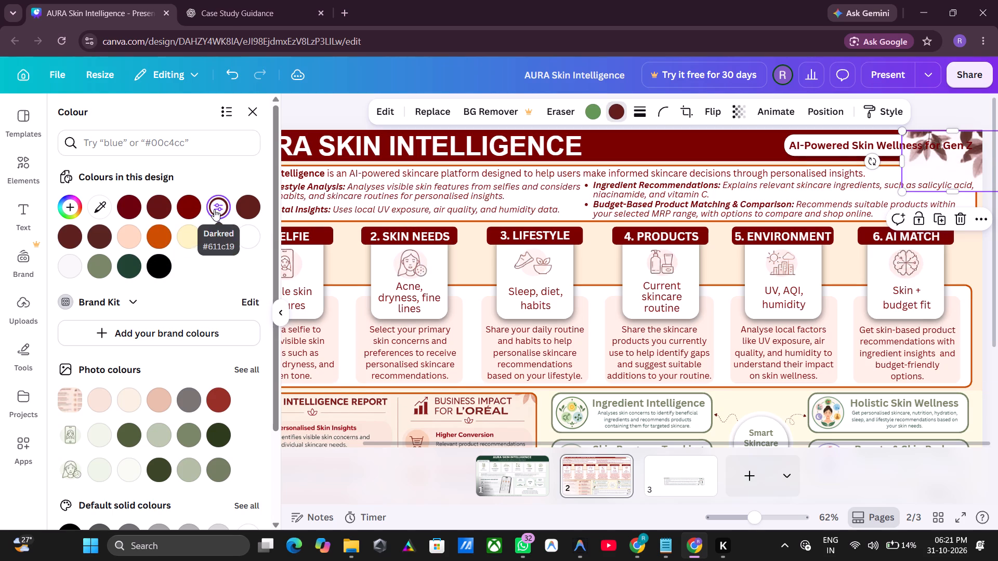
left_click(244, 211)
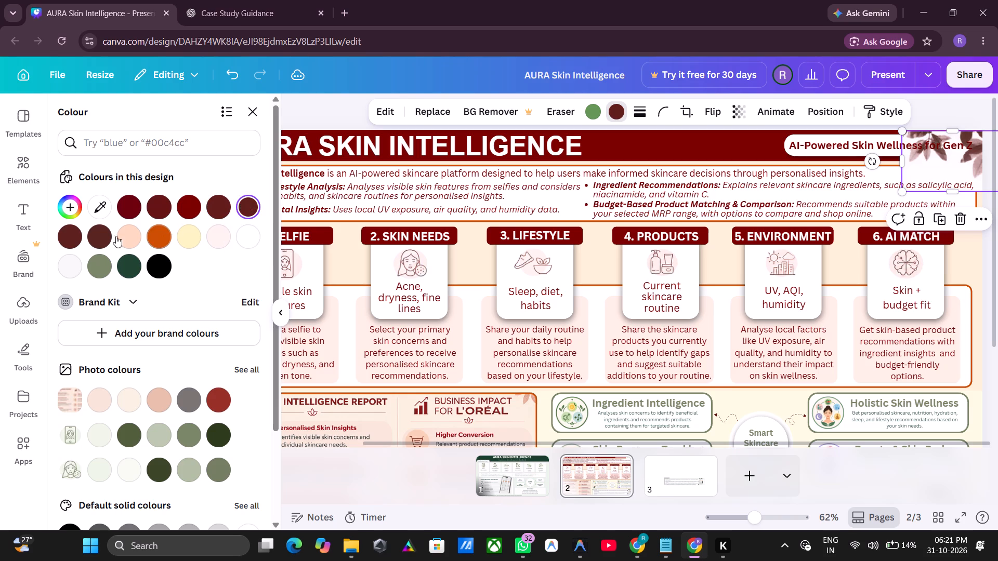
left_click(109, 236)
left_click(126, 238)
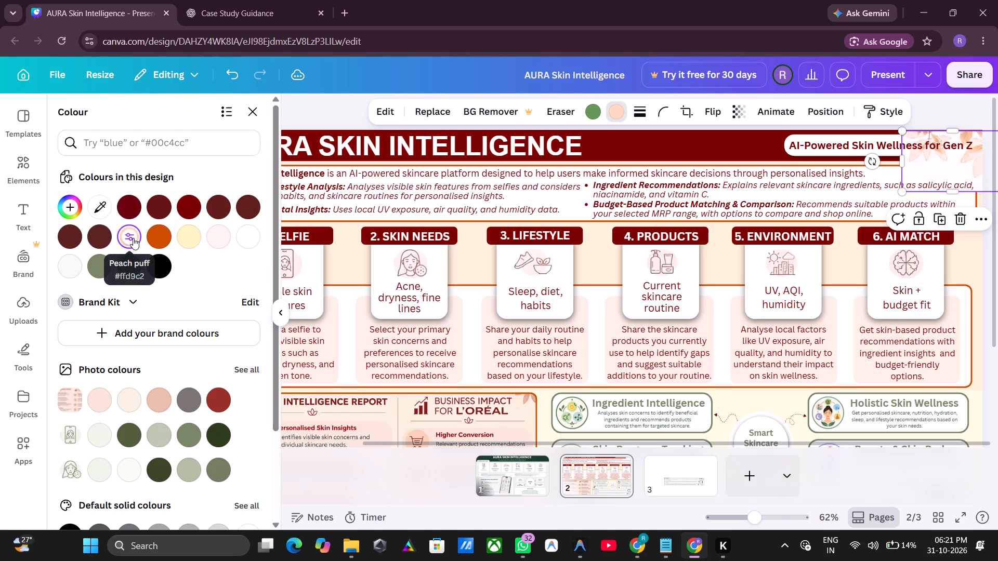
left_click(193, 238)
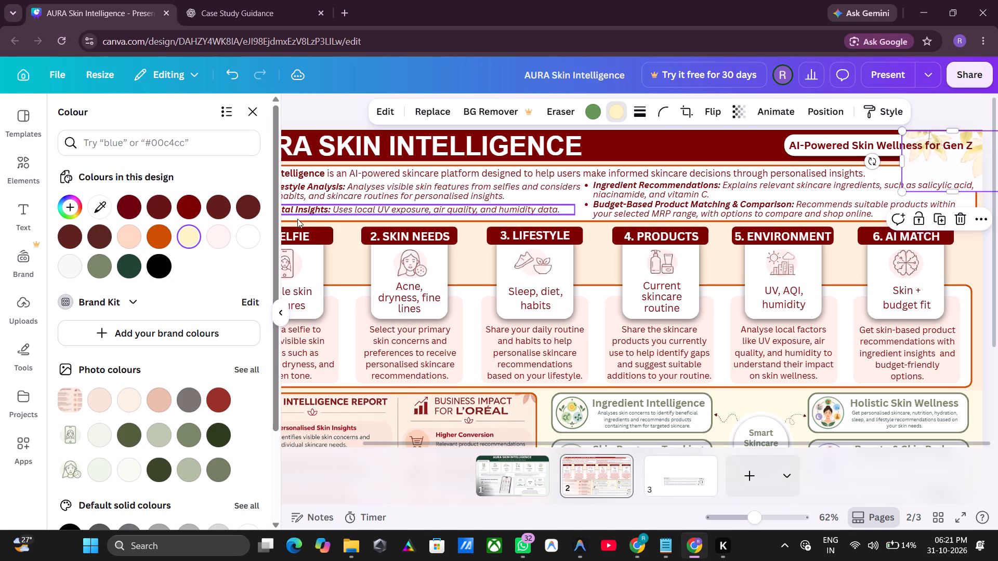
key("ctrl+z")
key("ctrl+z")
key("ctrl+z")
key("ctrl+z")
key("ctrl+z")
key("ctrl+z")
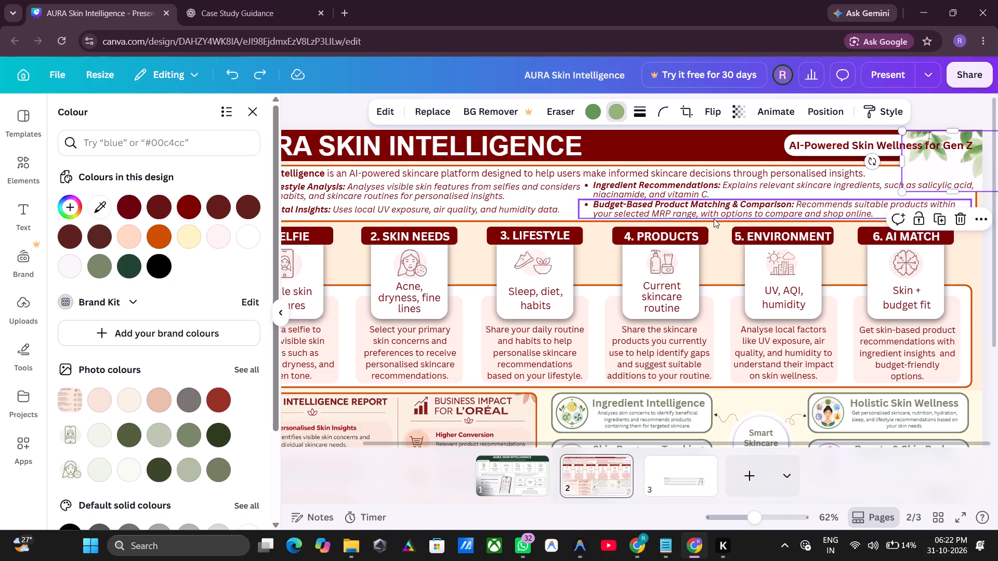
Delete the leaf photo from the top-right corner of page 2.
left_click(957, 215)
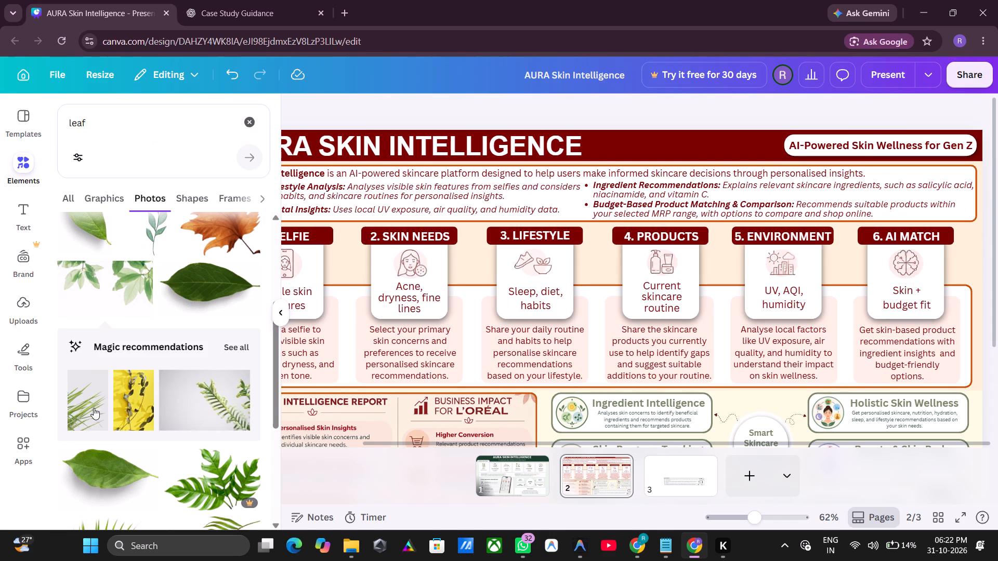
Check the lower half of page 2 and browse the "leaf" photo results for another decoration.
scroll(187, 408, "down", 2)
left_click(283, 315)
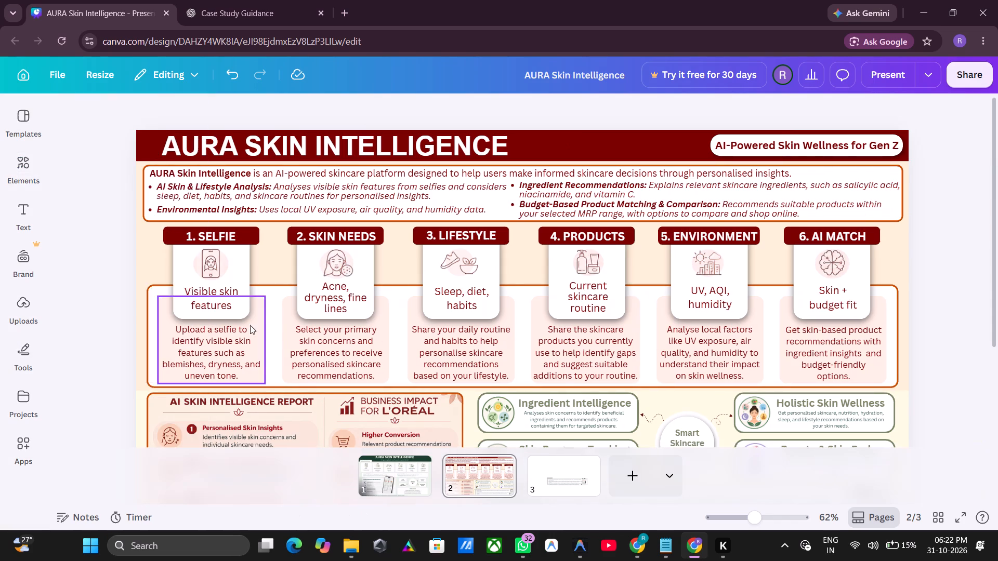
scroll(938, 341, "down", 5)
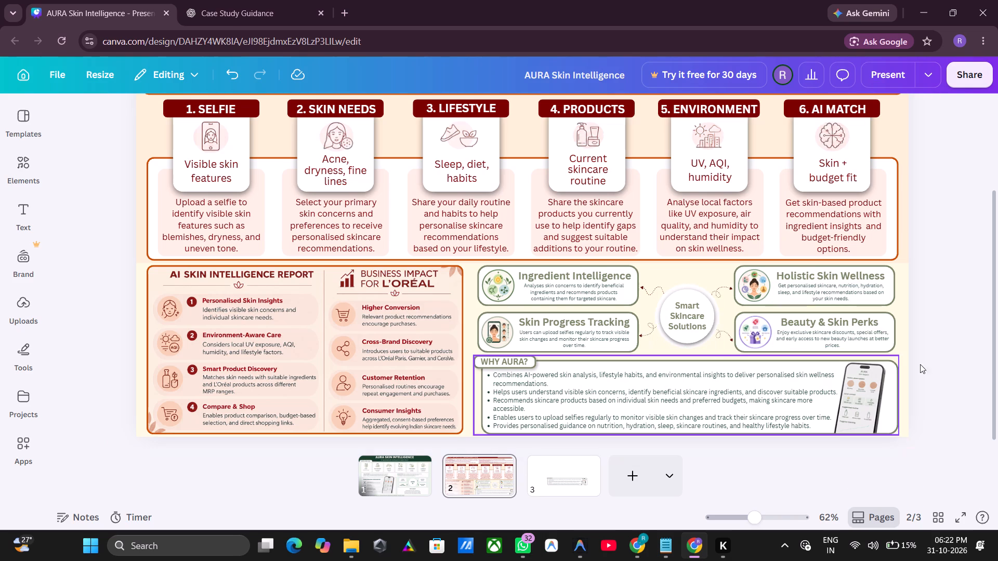
left_click(22, 169)
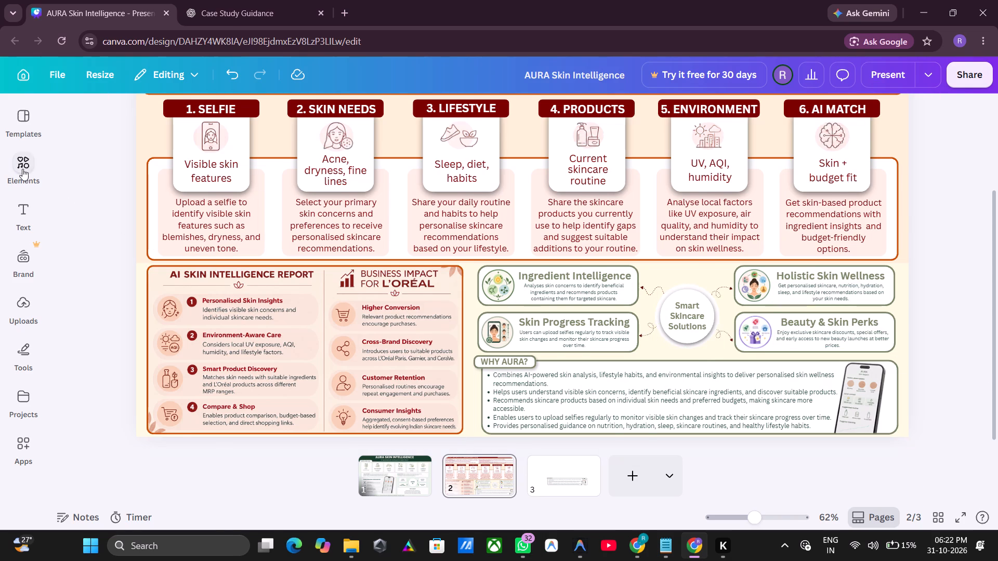
scroll(159, 261, "down", 4)
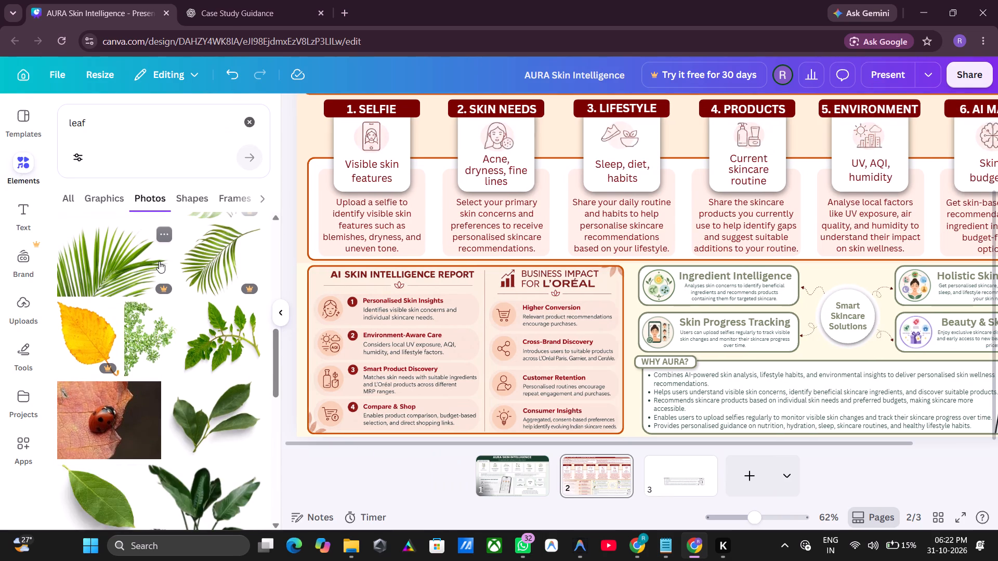
scroll(159, 261, "up", 3)
scroll(160, 261, "down", 9)
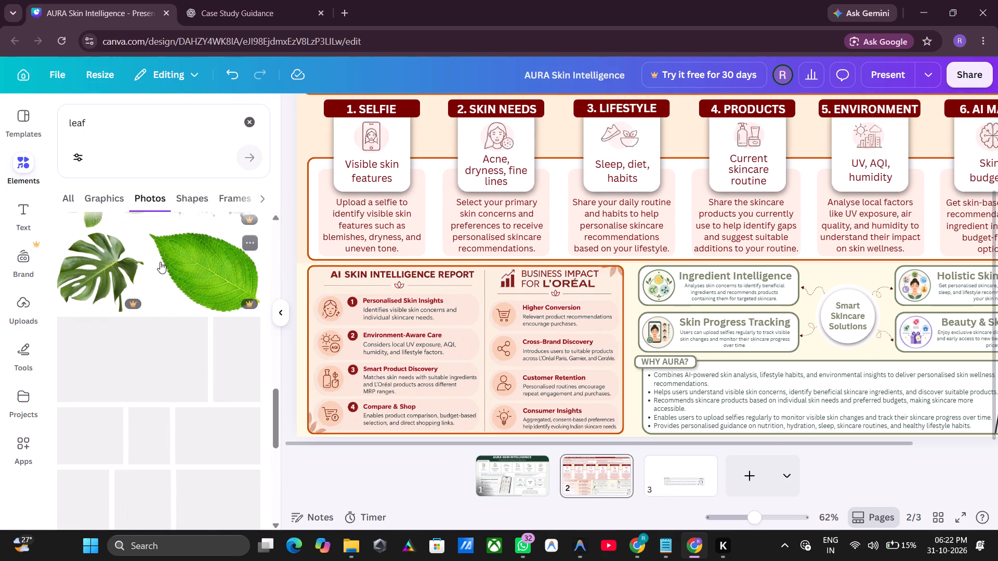
scroll(160, 262, "down", 4)
scroll(160, 262, "up", 9)
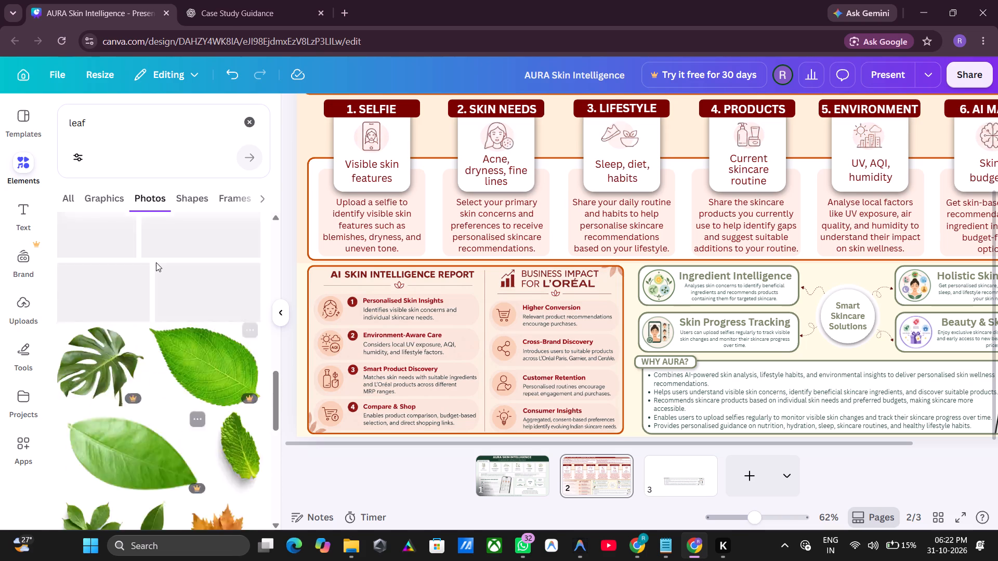
scroll(156, 262, "up", 13)
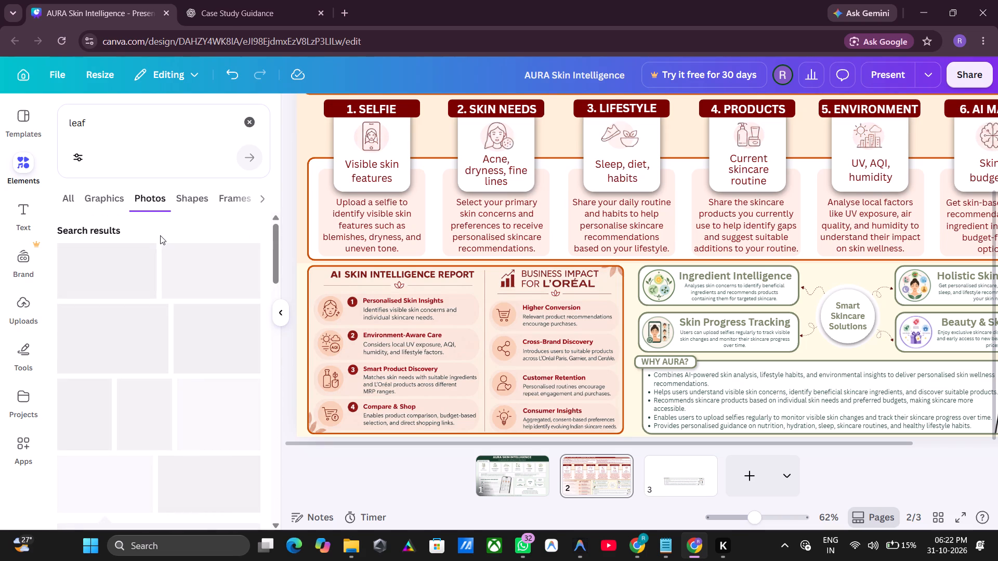
Search the elements for "leaves" and browse the full set of photo results for a suitable decoration.
left_click(253, 127)
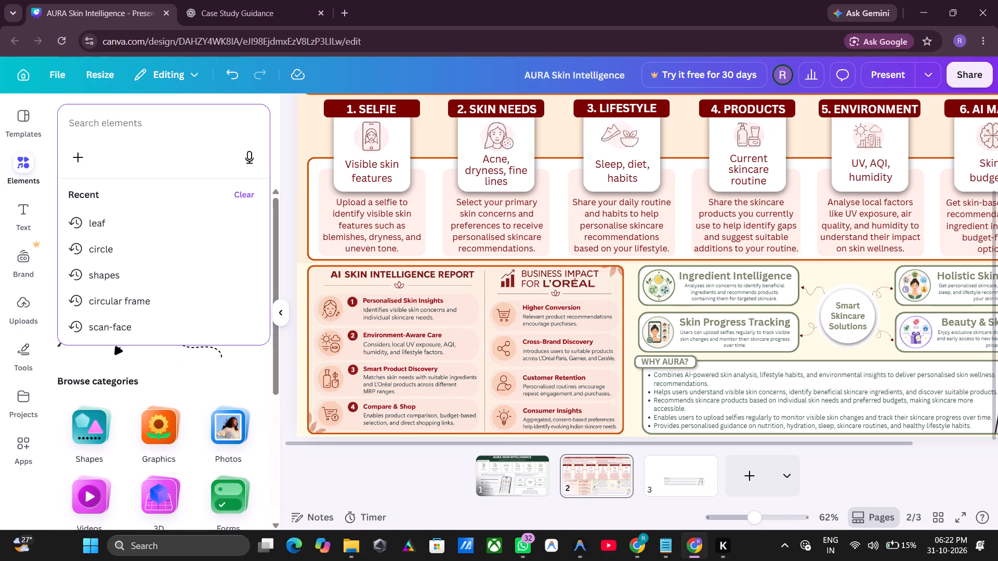
type("leaves")
key("Return")
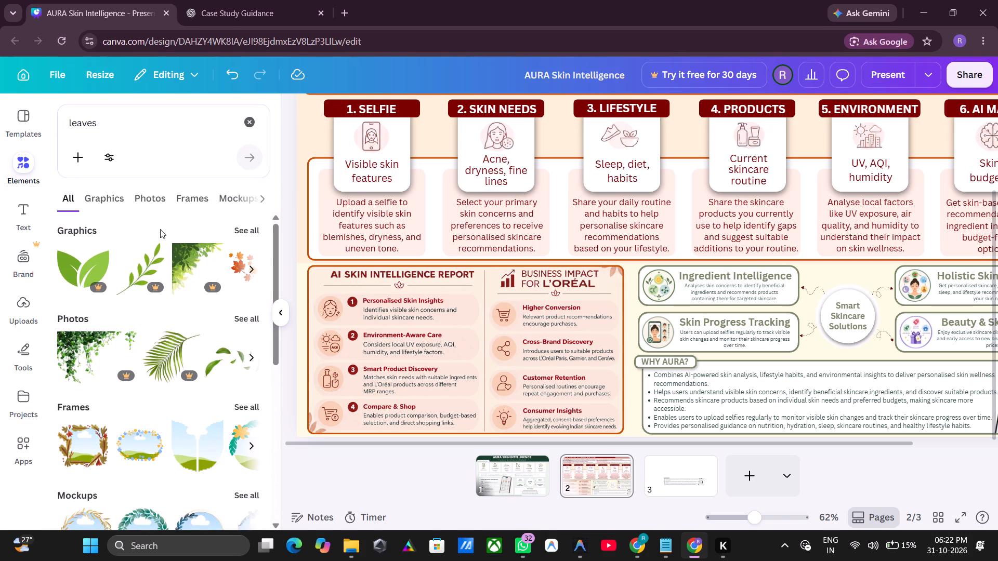
scroll(193, 246, "down", 1)
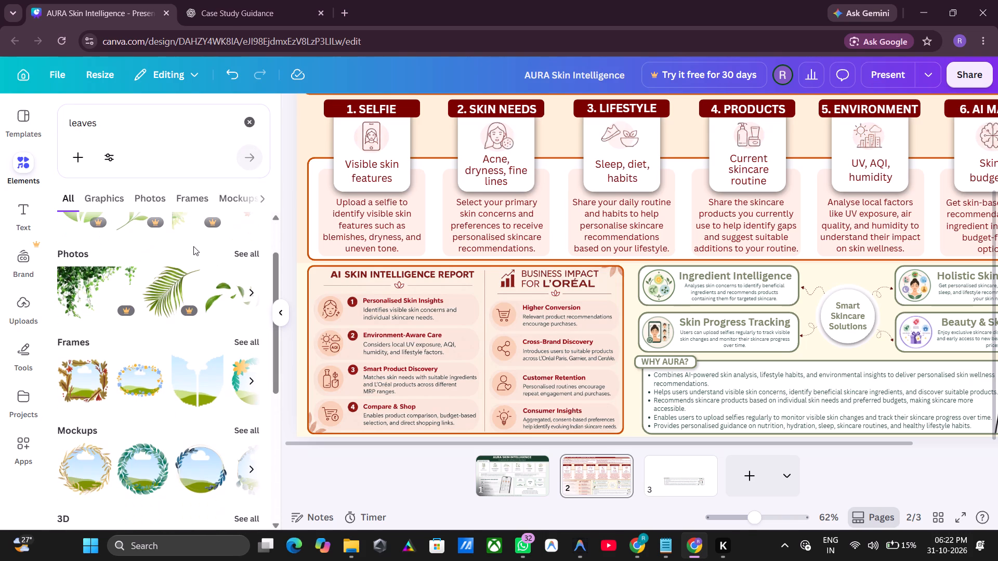
left_click(249, 249)
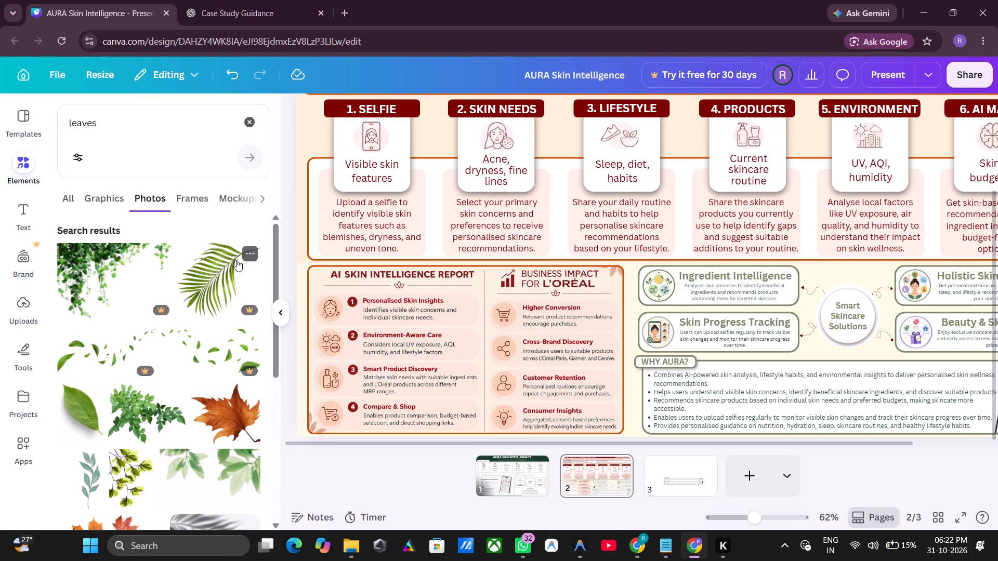
scroll(182, 278, "down", 3)
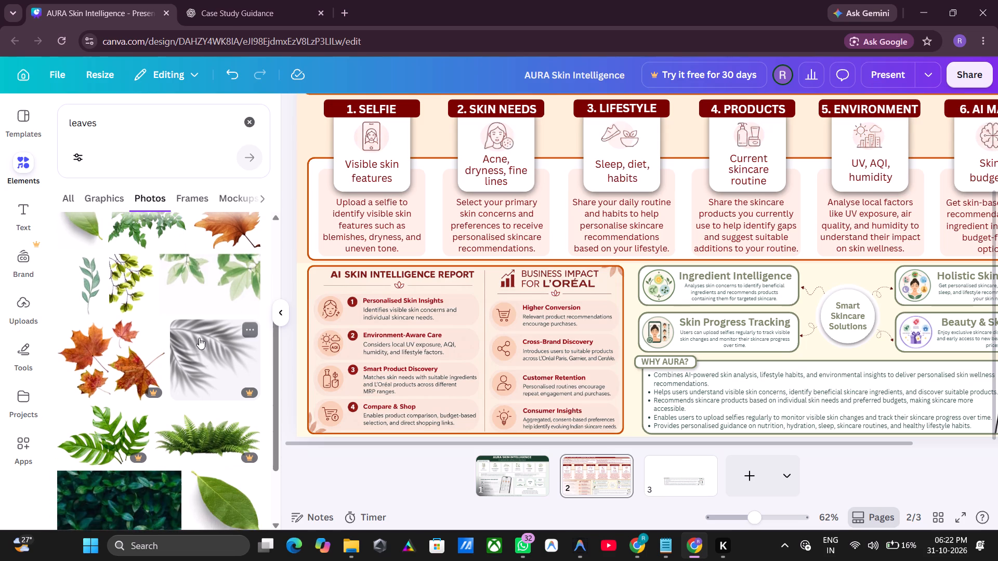
scroll(201, 338, "down", 8)
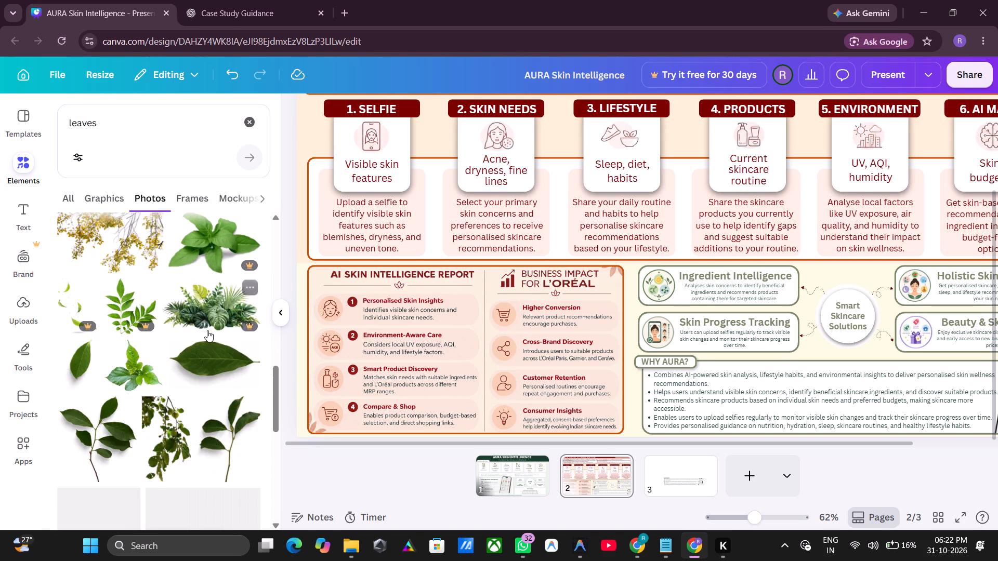
scroll(207, 330, "down", 5)
Search the elements for "leaves drawings" and examine the photo and graphic results for a suitable leaf decoration.
left_click(117, 121)
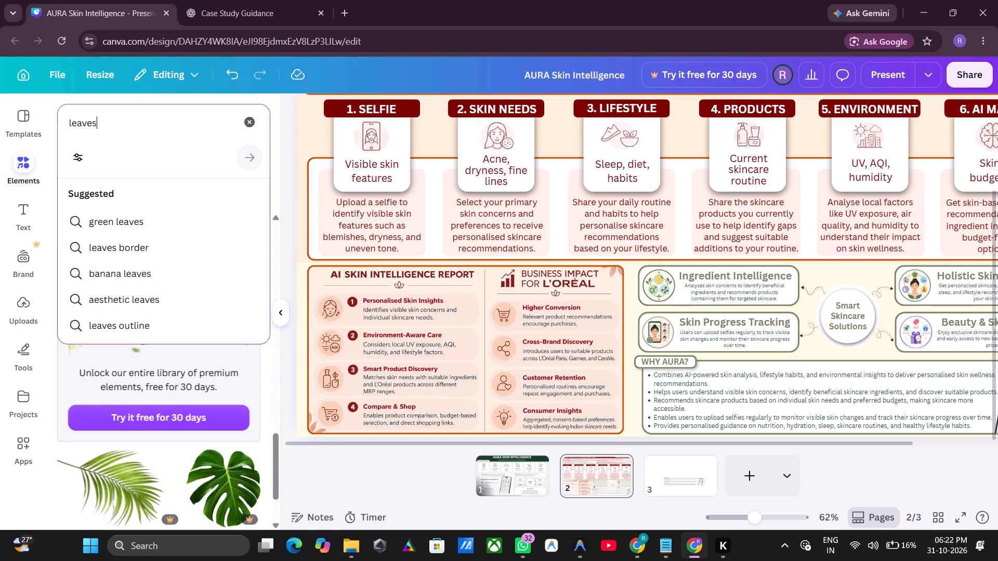
key("space")
type("drawings")
key("Return")
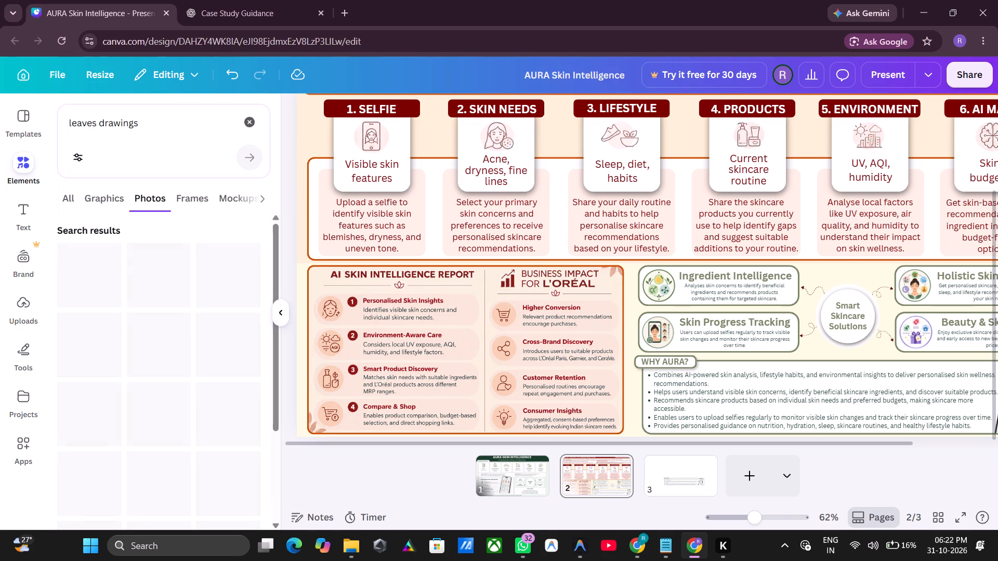
scroll(196, 298, "down", 2)
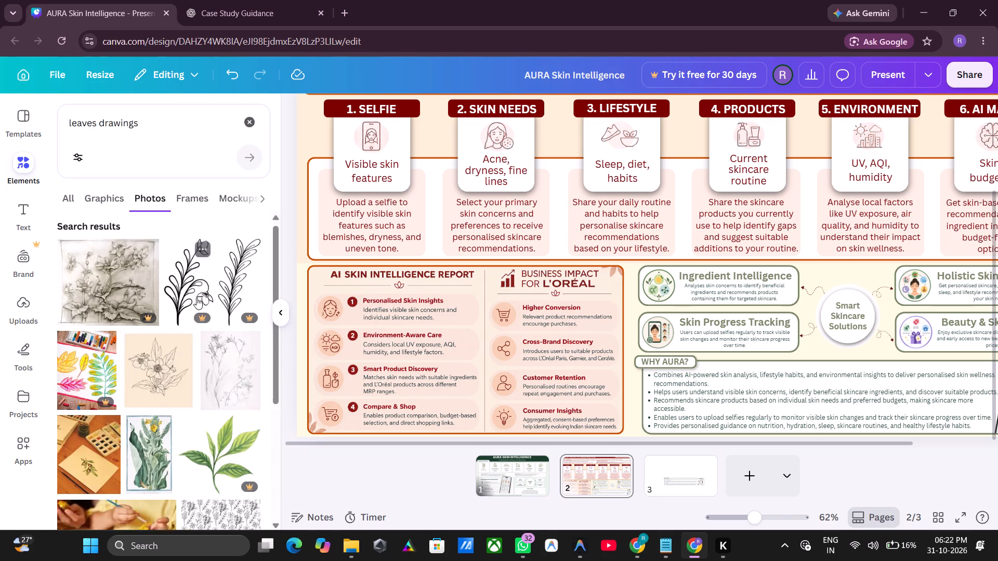
scroll(196, 298, "down", 1)
scroll(198, 274, "up", 4)
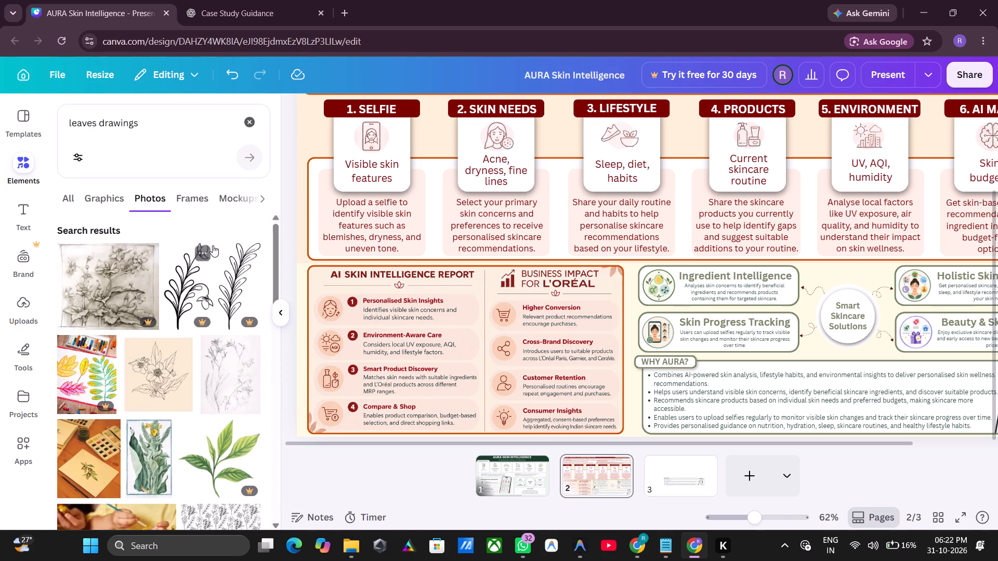
scroll(203, 241, "down", 4)
left_click(110, 201)
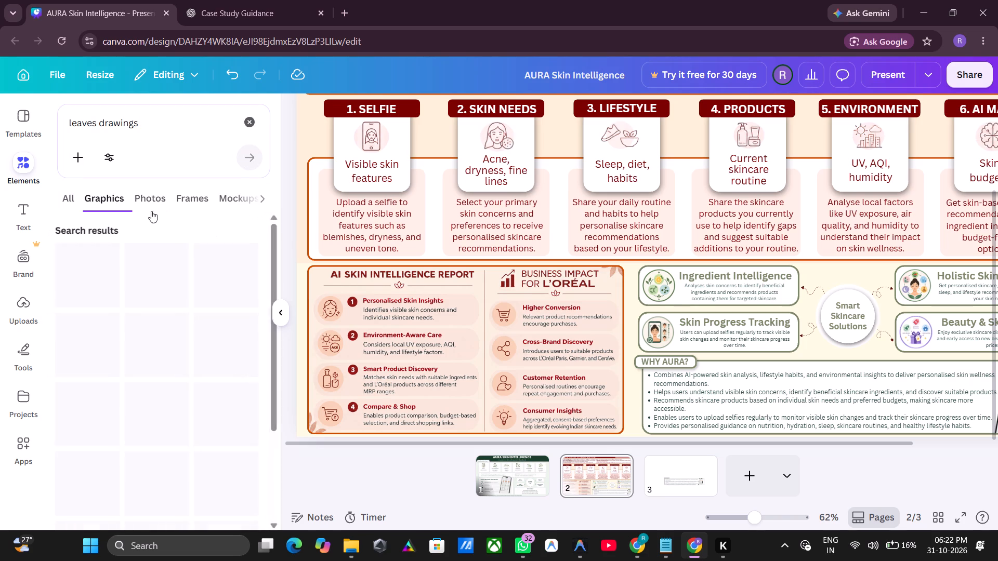
scroll(175, 251, "down", 2)
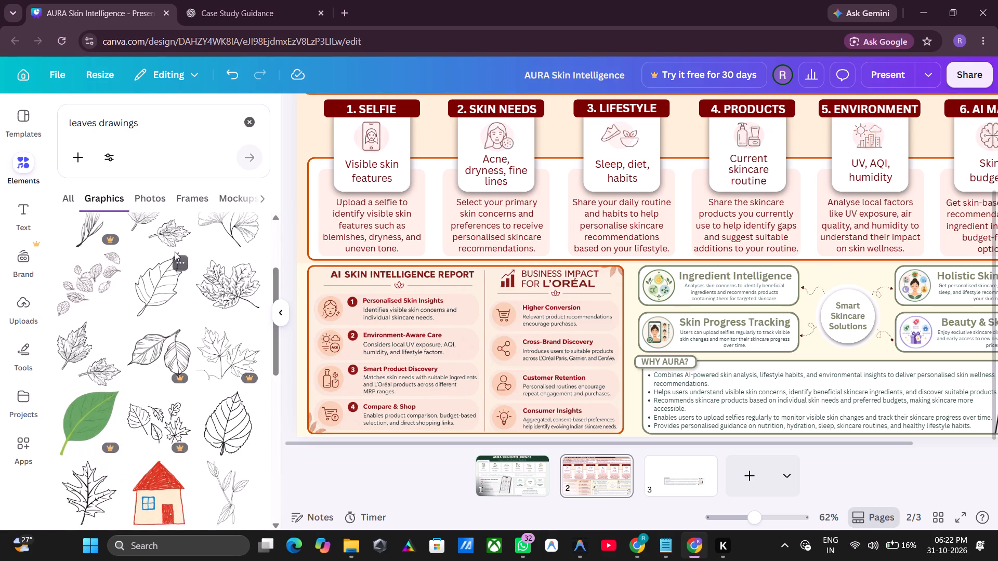
scroll(175, 252, "down", 2)
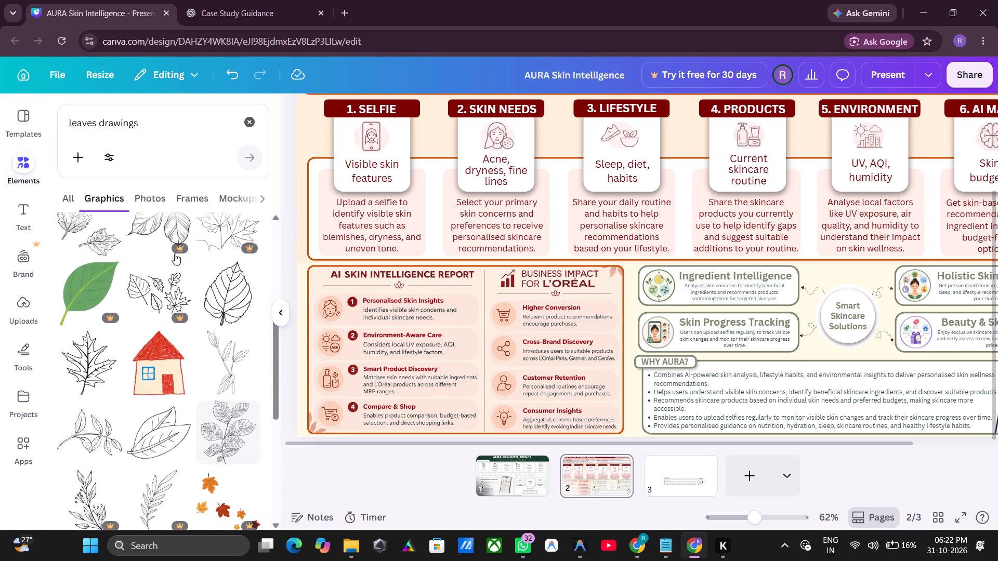
scroll(175, 255, "down", 1)
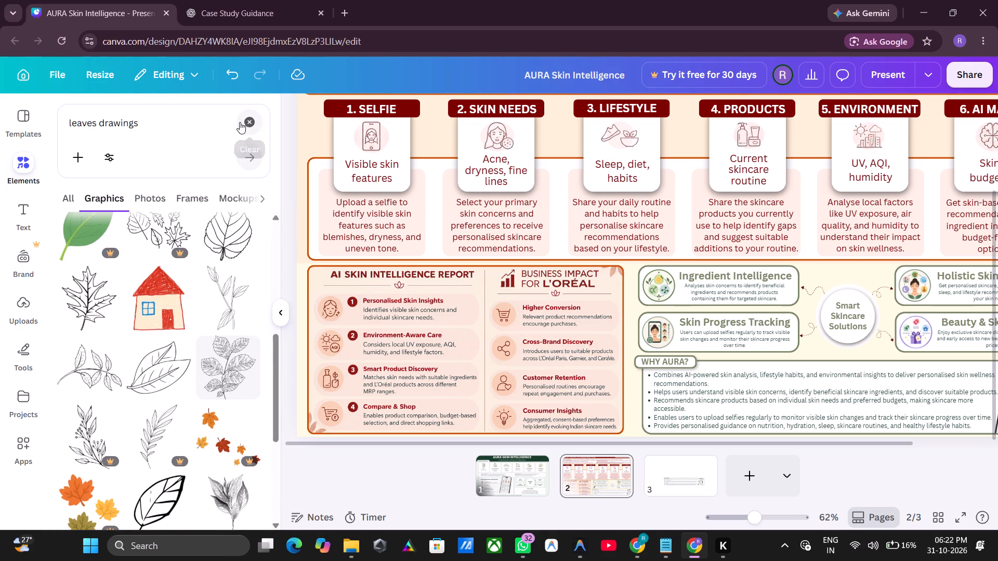
Search the elements for "leaf" and examine the graphics results for a leaf decoration.
left_click(240, 122)
type("leaf")
key("Return")
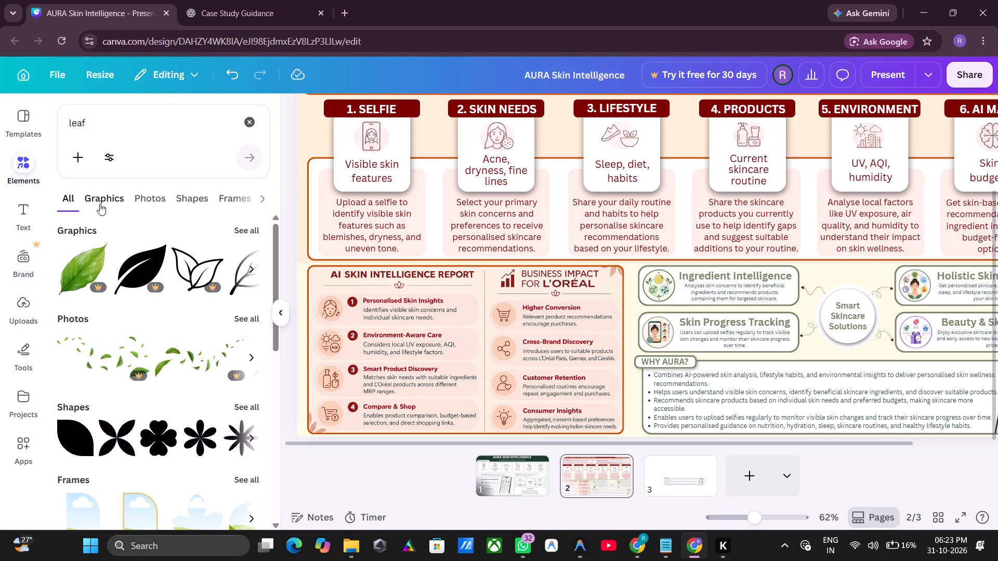
left_click(100, 204)
scroll(178, 325, "down", 1)
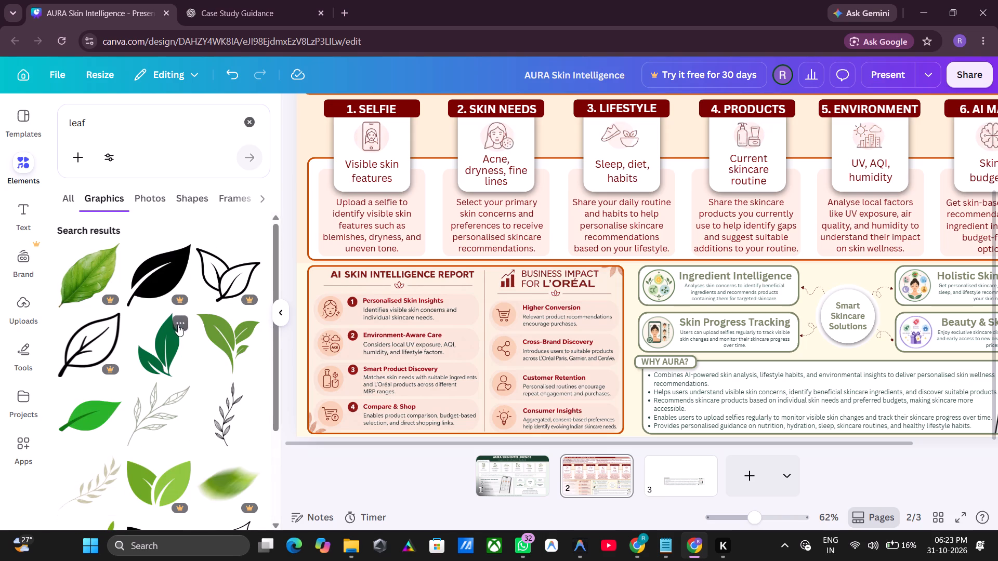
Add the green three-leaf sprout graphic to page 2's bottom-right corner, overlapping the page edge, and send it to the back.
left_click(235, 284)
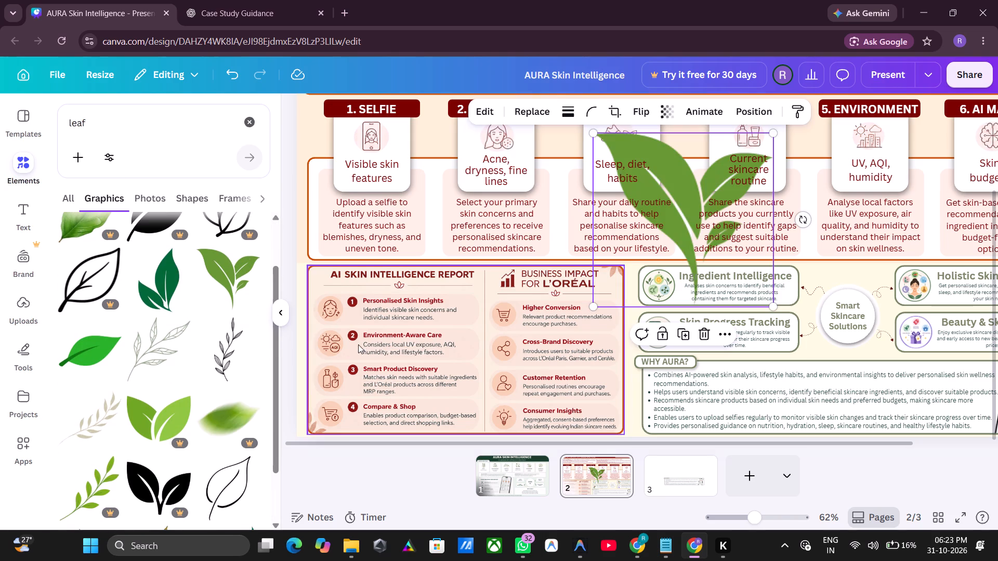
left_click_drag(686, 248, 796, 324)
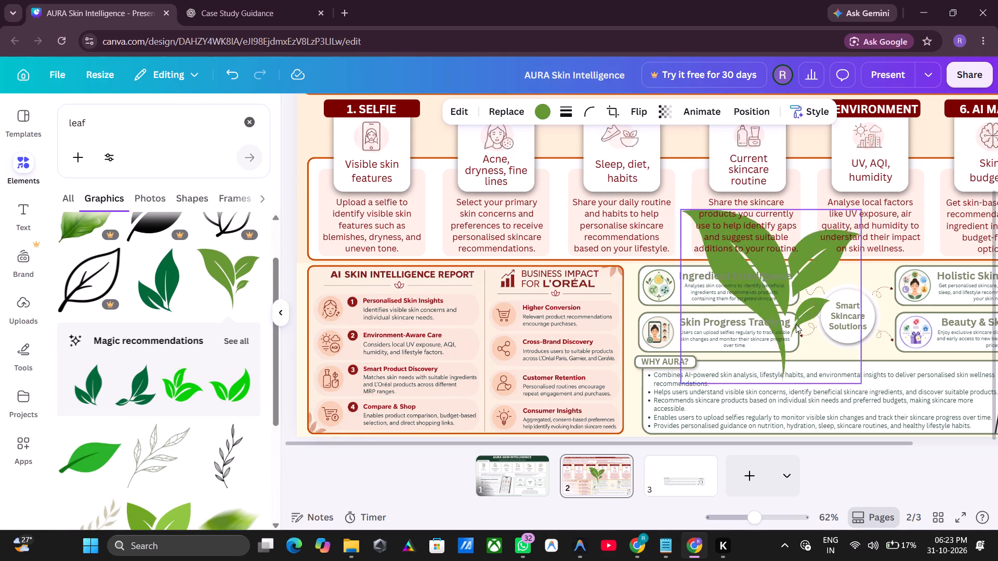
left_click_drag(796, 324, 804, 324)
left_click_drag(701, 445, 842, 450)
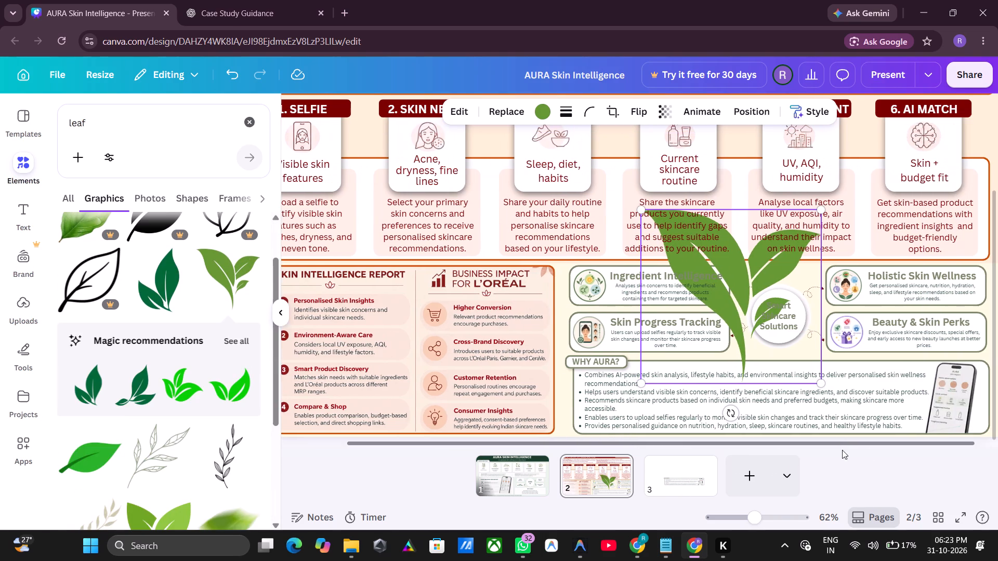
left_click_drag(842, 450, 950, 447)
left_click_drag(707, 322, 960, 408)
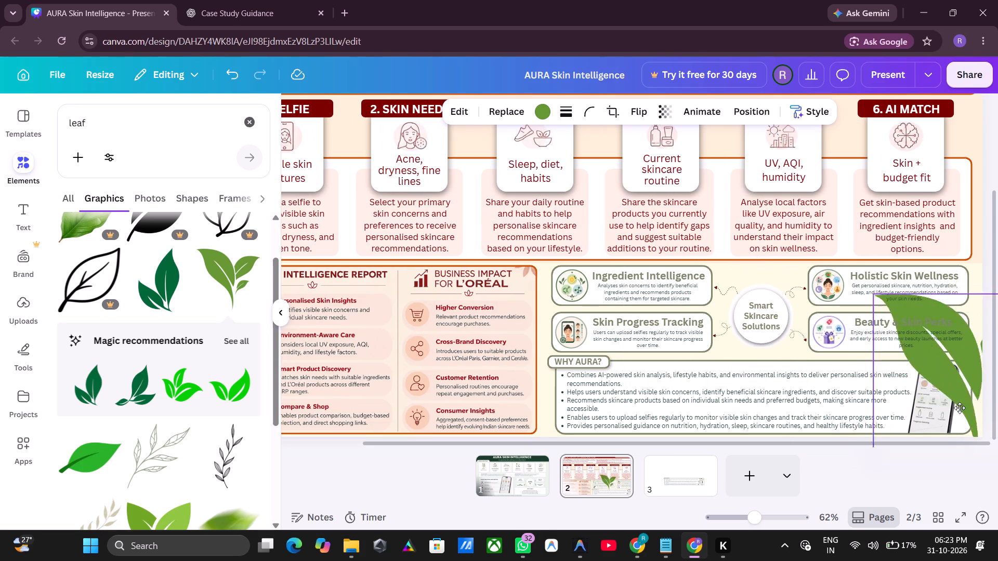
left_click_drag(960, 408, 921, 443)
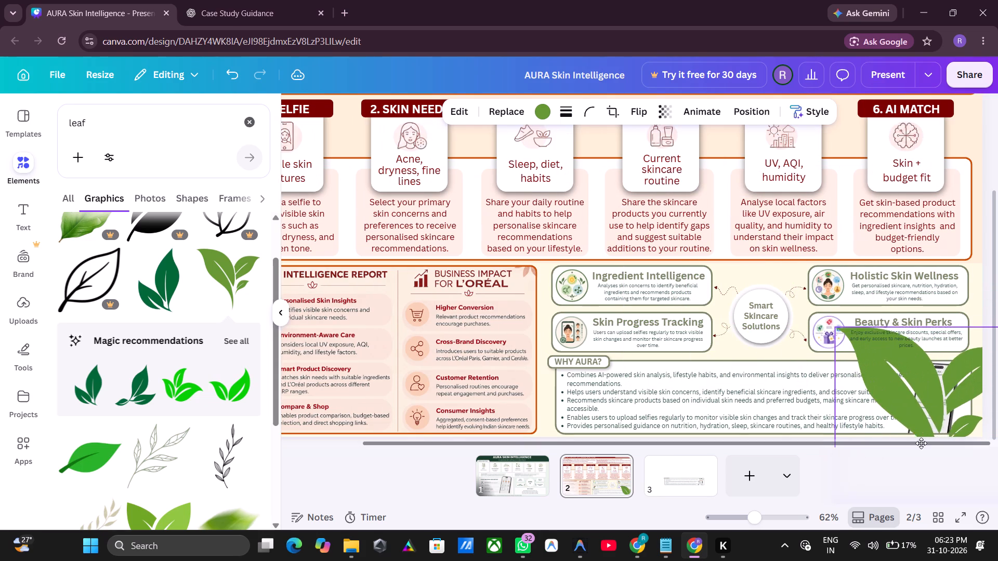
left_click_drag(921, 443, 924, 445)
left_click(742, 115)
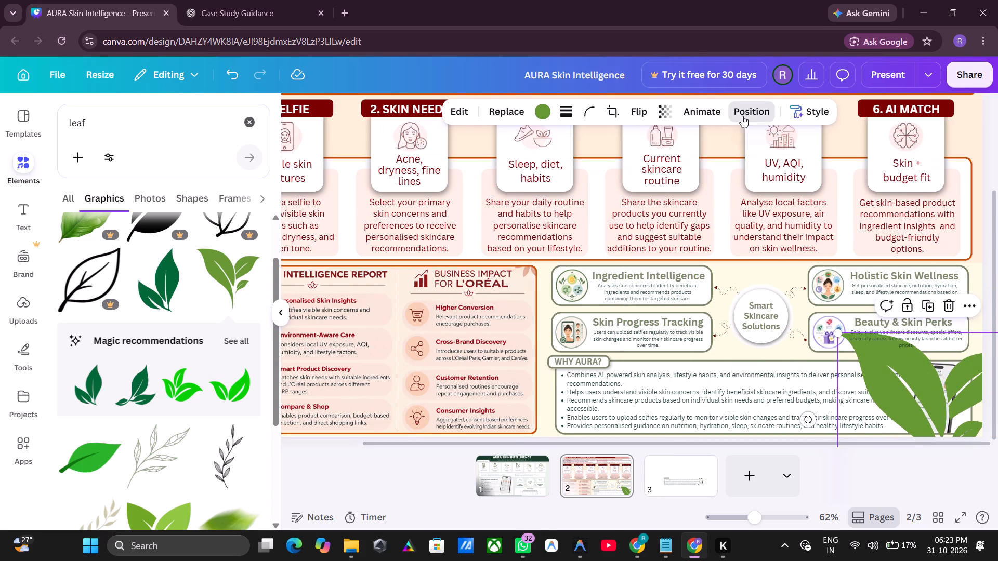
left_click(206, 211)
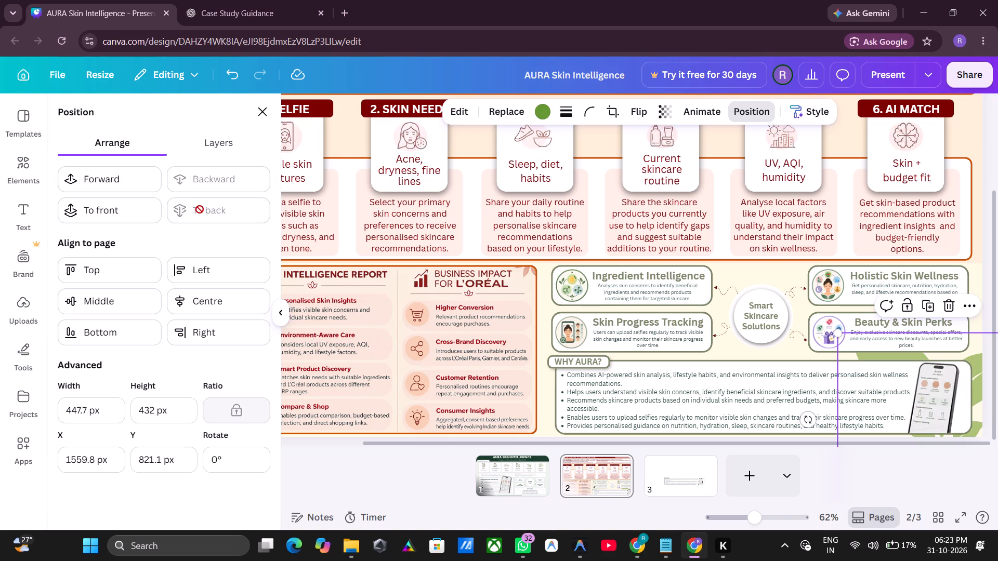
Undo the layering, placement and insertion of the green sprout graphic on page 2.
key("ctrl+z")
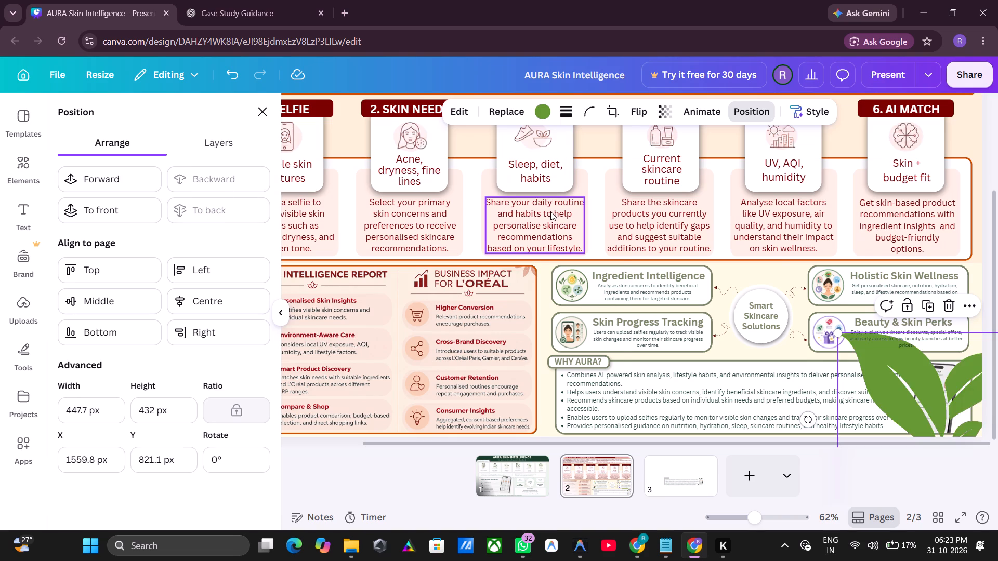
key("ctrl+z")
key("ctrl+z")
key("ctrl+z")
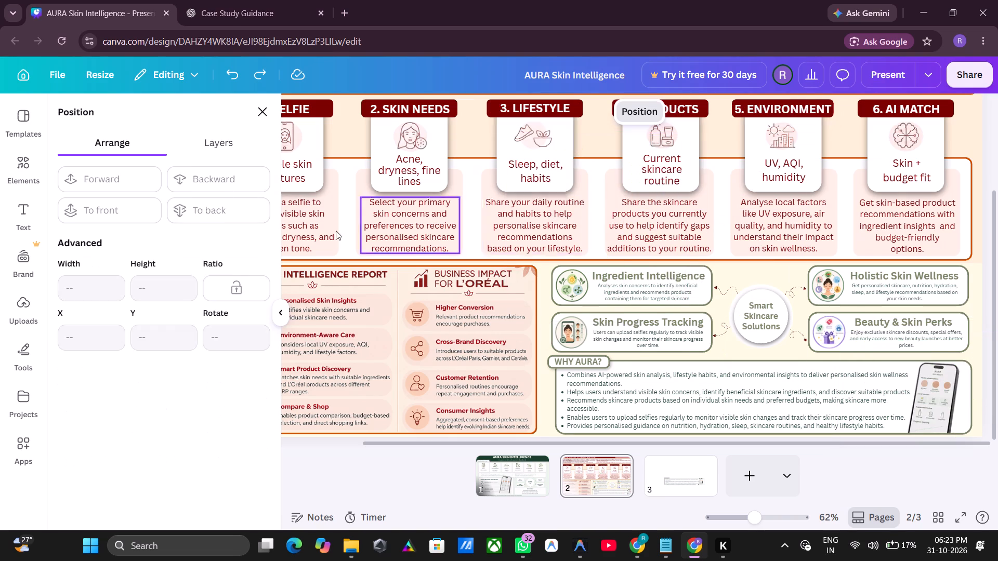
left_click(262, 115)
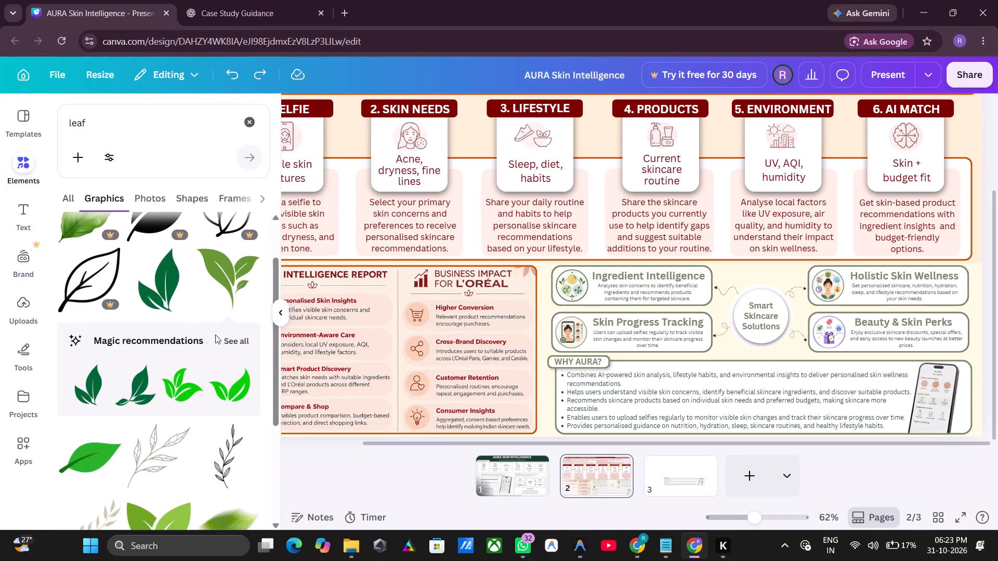
Browse the full set of Magic recommendations related to the green sprout for a more suitable leaf decoration.
left_click(240, 344)
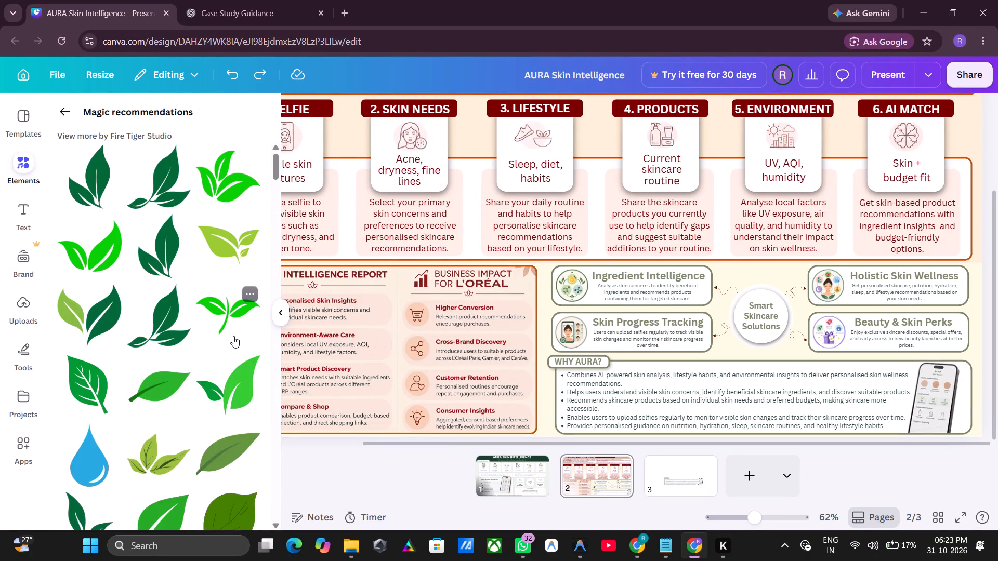
scroll(230, 337, "down", 6)
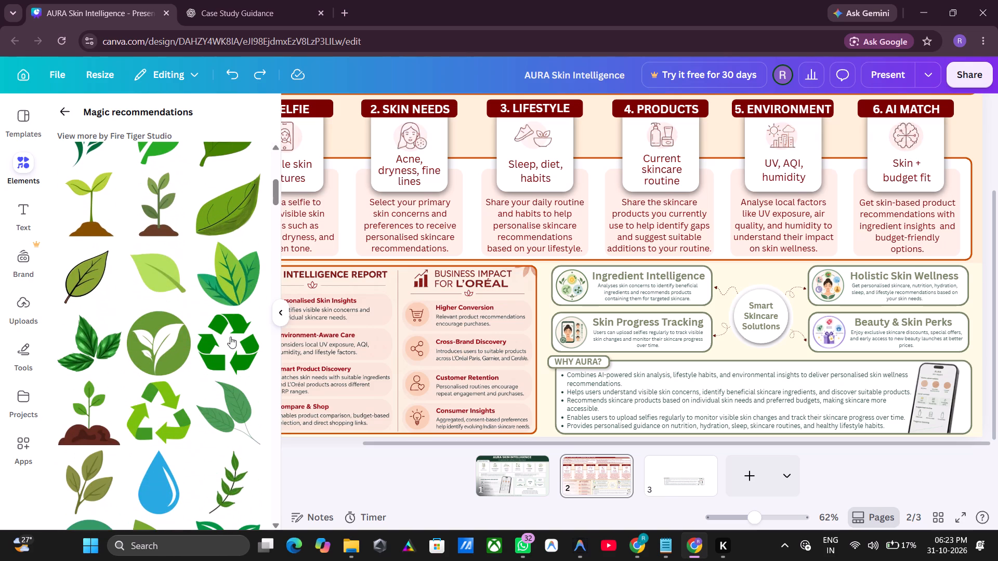
scroll(230, 337, "down", 6)
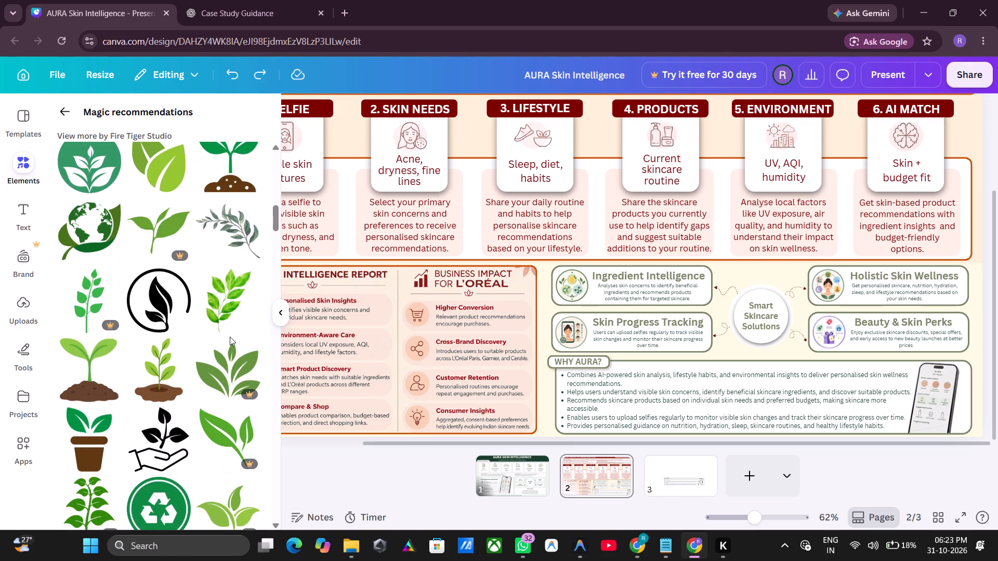
scroll(230, 337, "down", 6)
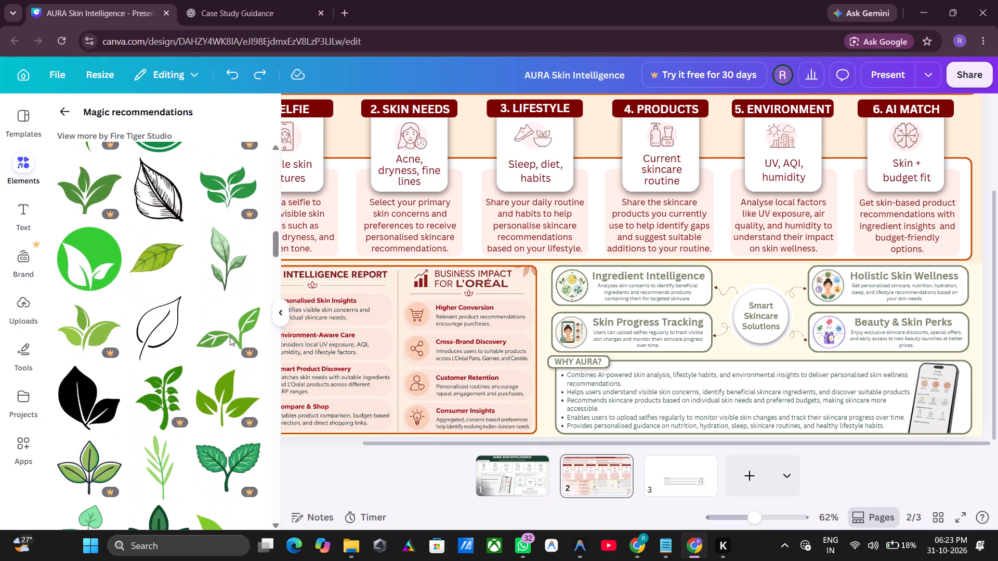
scroll(230, 337, "up", 18)
scroll(229, 336, "up", 3)
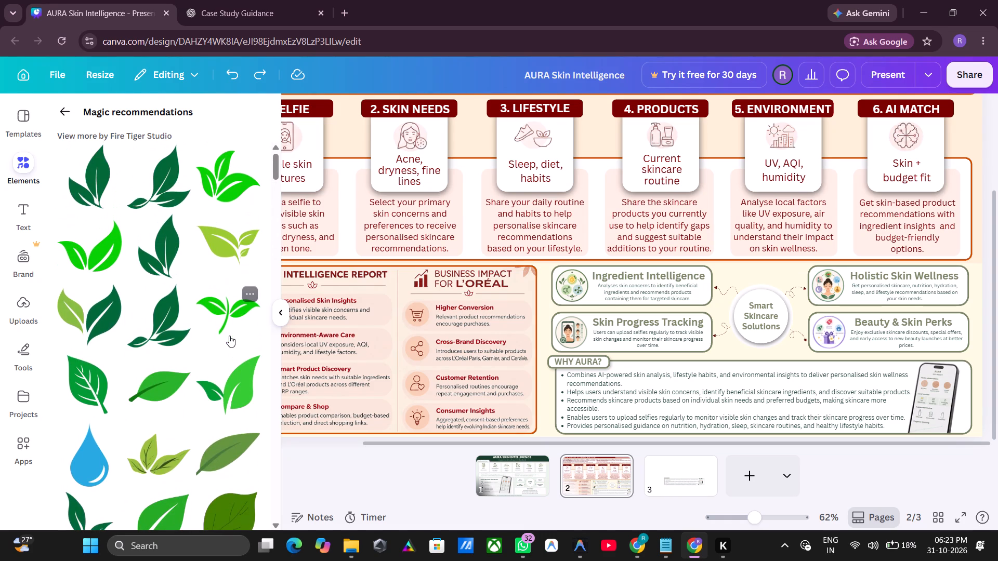
scroll(229, 336, "down", 19)
scroll(227, 336, "down", 6)
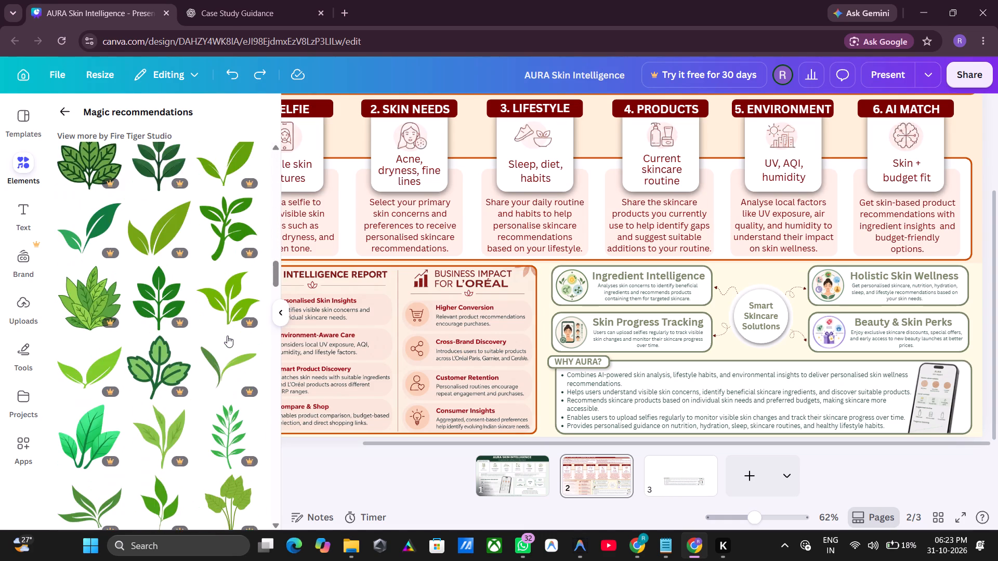
scroll(227, 336, "down", 16)
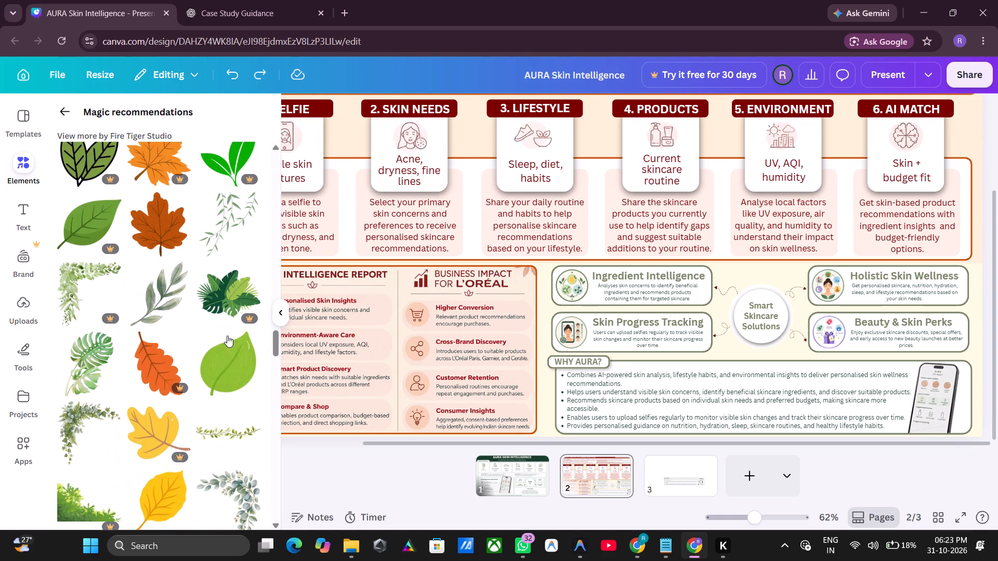
scroll(227, 336, "down", 5)
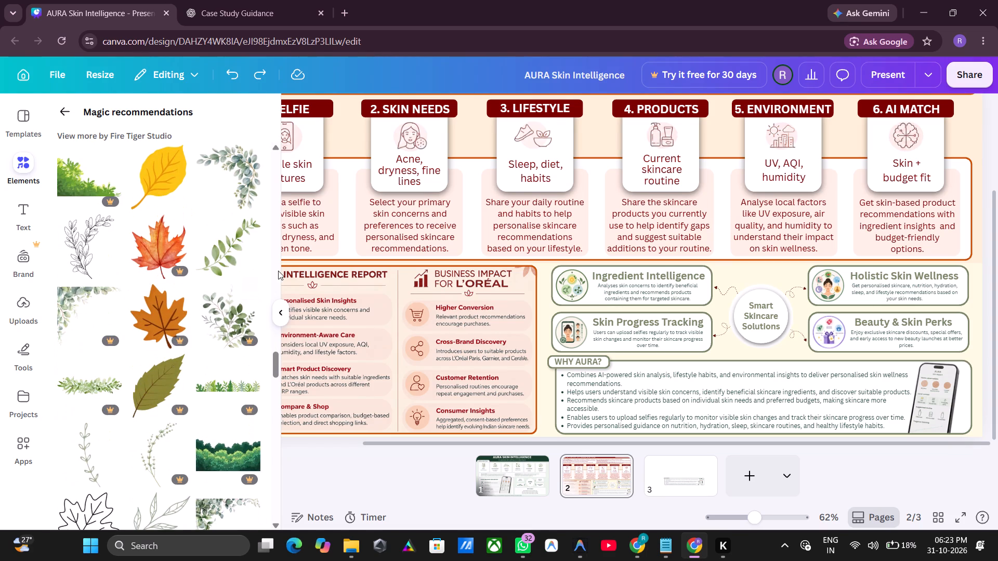
Add the watercolour green leafy branch graphic to page 2, shrink it and rotate it to about -77°.
left_click(234, 260)
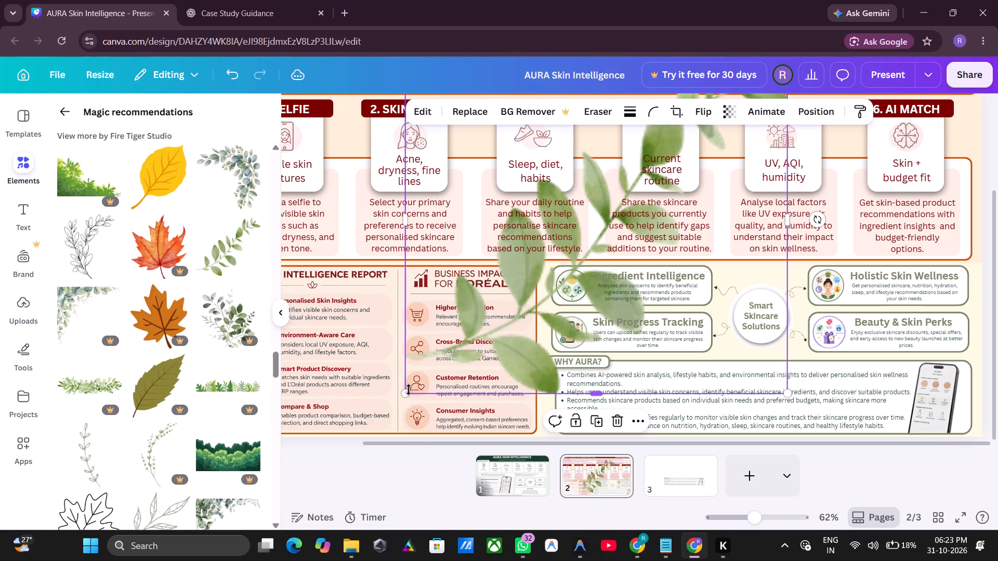
left_click_drag(406, 392, 663, 331)
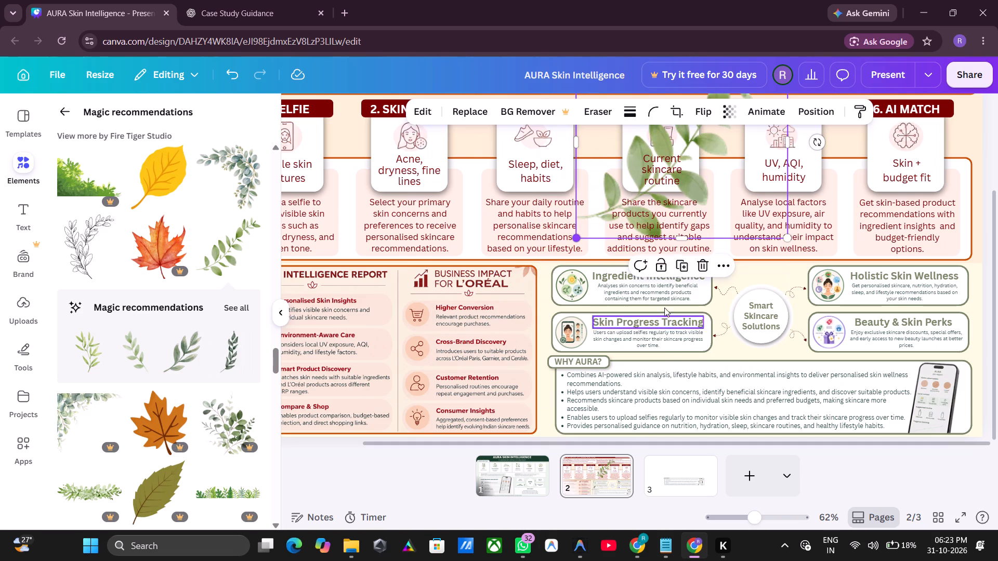
left_click_drag(728, 148, 889, 361)
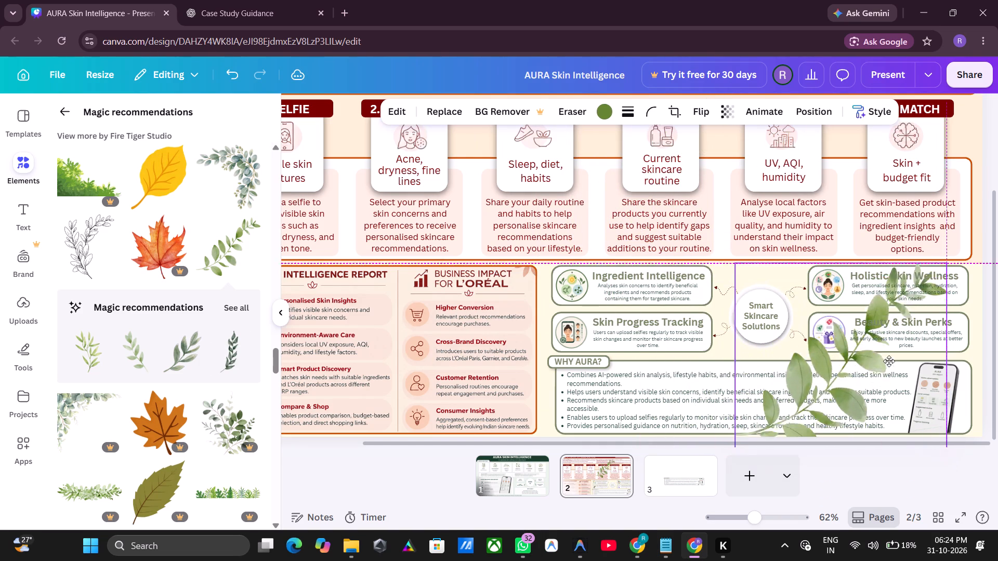
left_click_drag(889, 361, 874, 327)
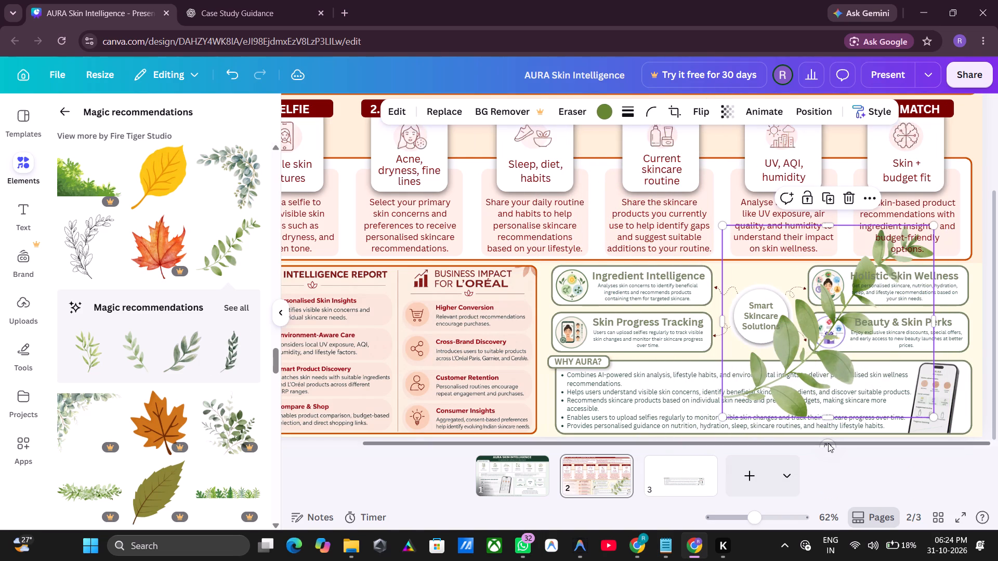
left_click_drag(828, 443, 843, 444)
left_click_drag(724, 416, 811, 339)
left_click_drag(871, 370, 987, 310)
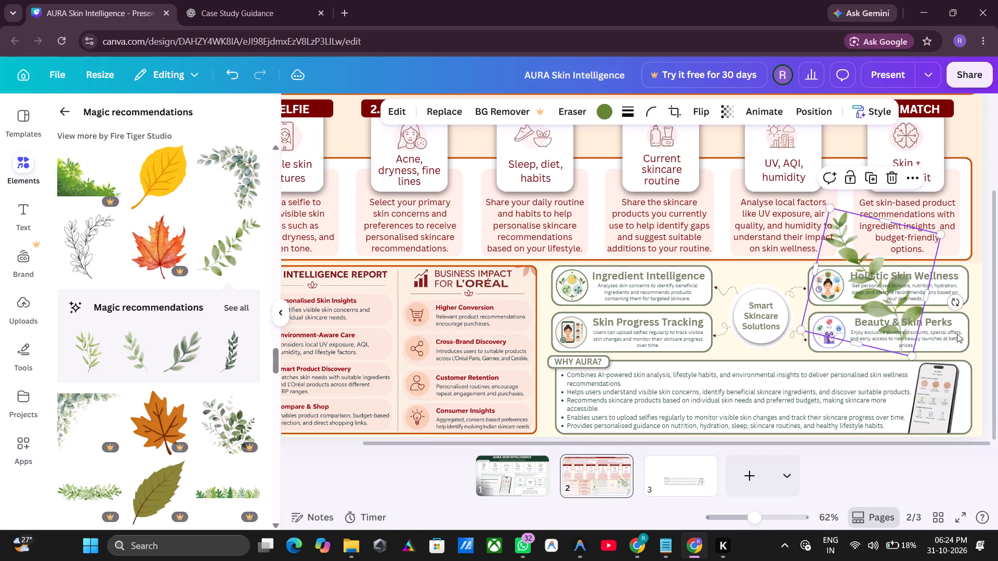
Move the leafy branch to page 2's bottom-right corner over the phone image and enlarge it to about 338 × 308 px.
left_click_drag(854, 247, 969, 327)
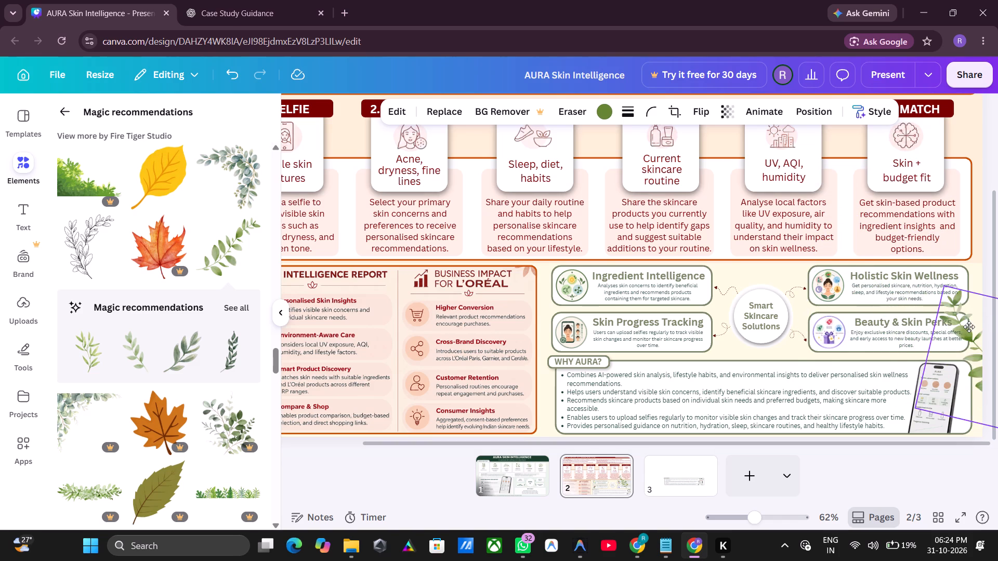
left_click_drag(969, 327, 942, 330)
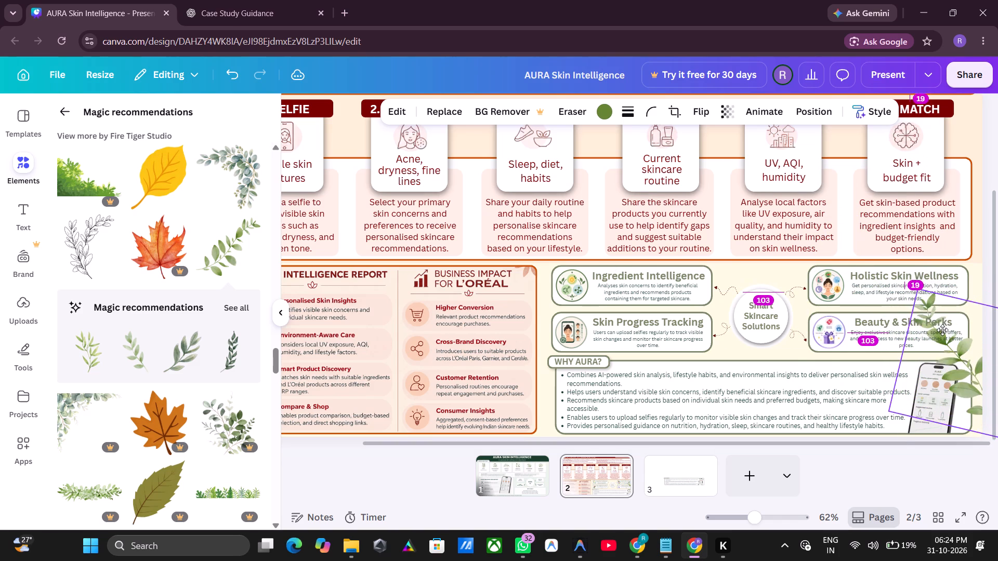
left_click_drag(942, 330, 941, 336)
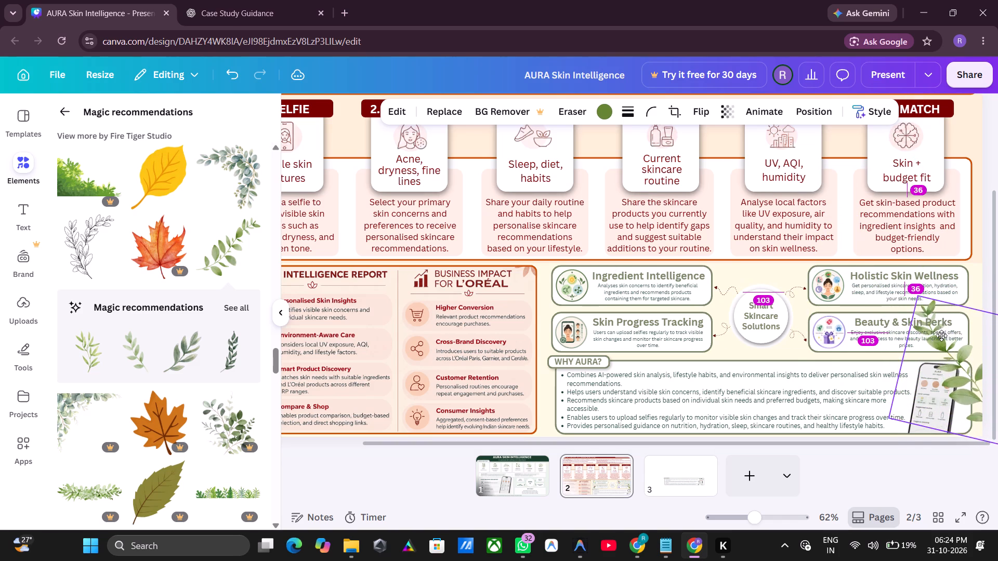
left_click_drag(941, 336, 934, 354)
left_click_drag(911, 314, 903, 303)
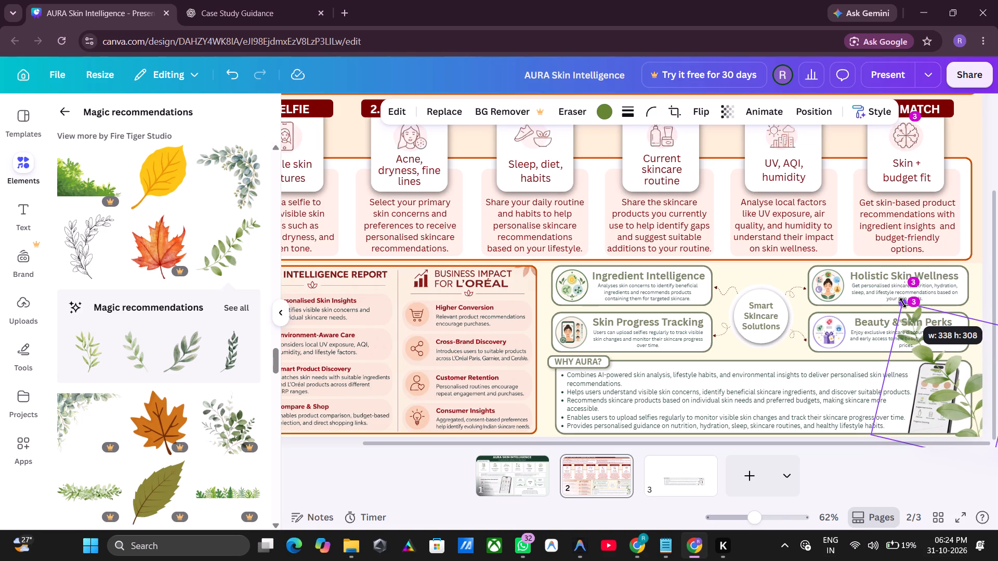
left_click_drag(903, 303, 903, 302)
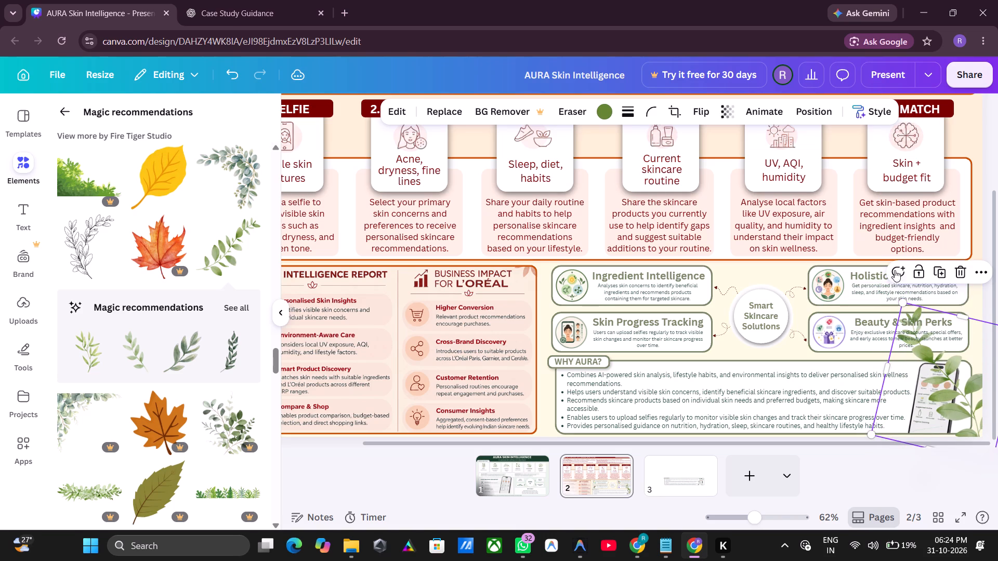
Send the leafy branch behind the other page elements and shrink it to about 317 × 288 px.
left_click(816, 116)
left_click(206, 205)
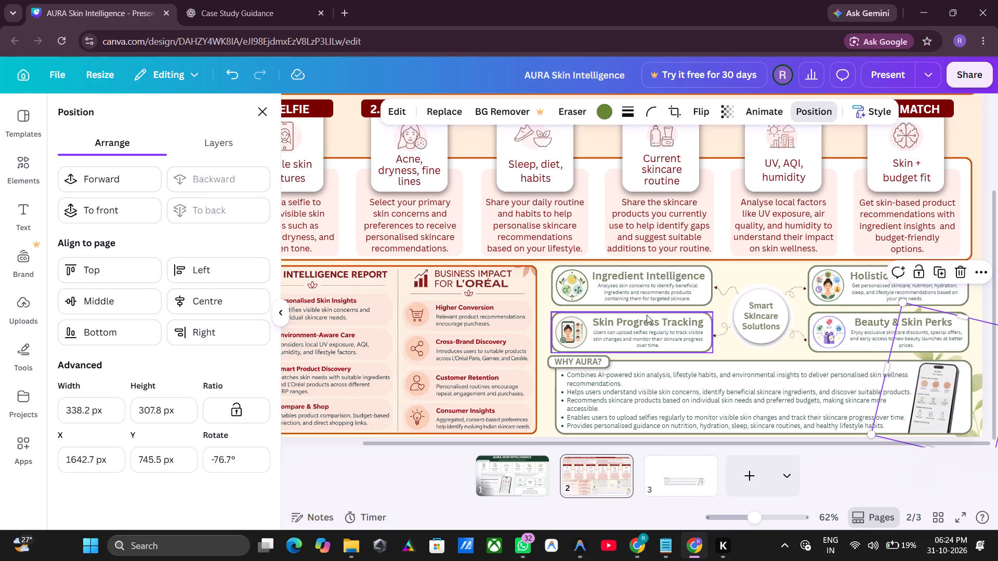
left_click_drag(903, 304, 903, 306)
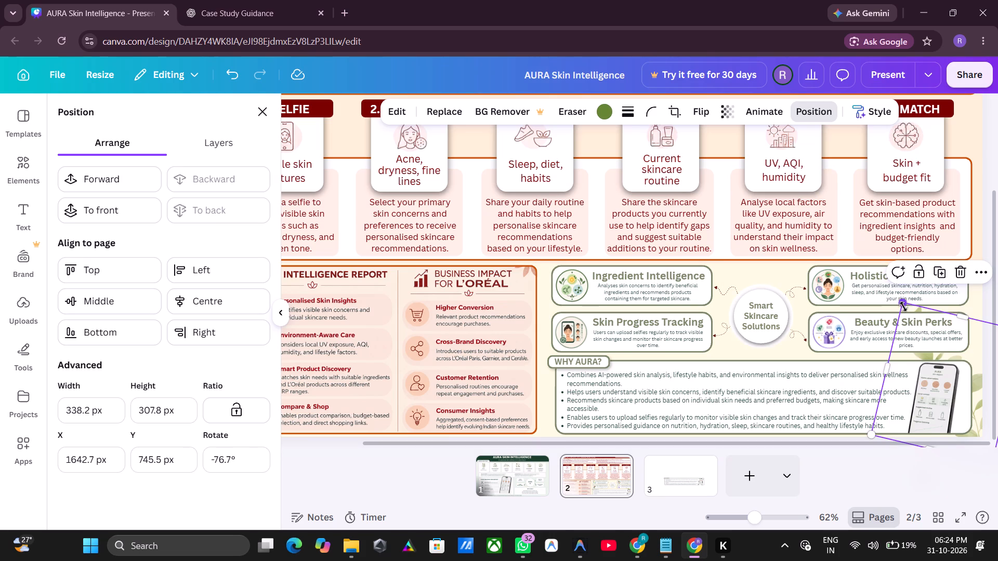
left_click_drag(903, 306, 904, 316)
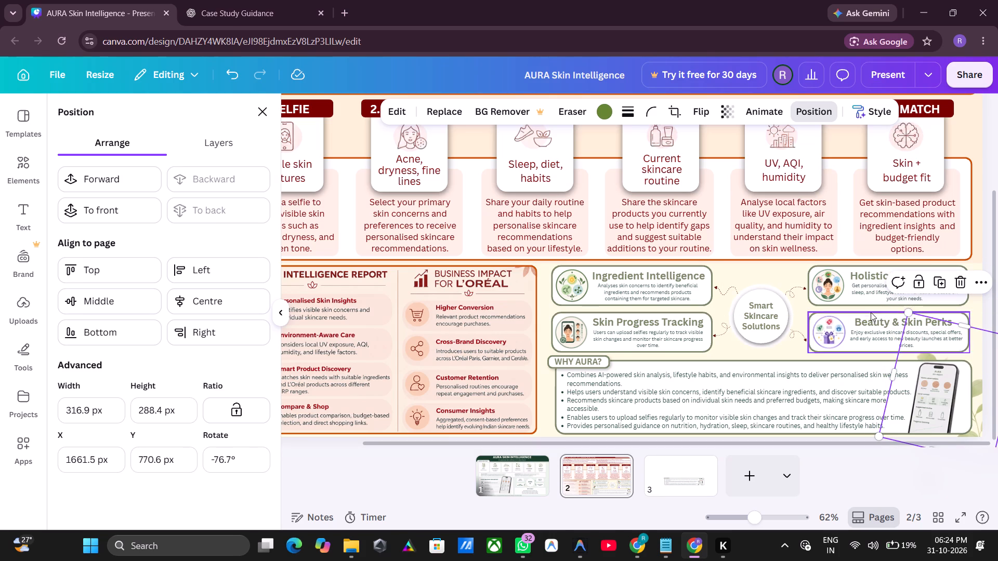
Lower the opacity of the leafy branch slightly from 100.
left_click(723, 115)
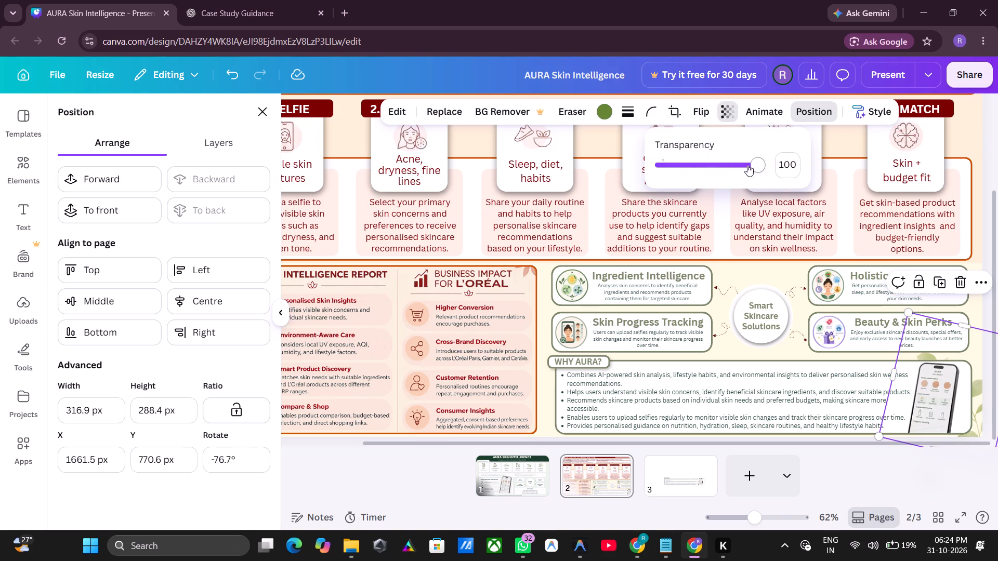
left_click_drag(756, 163, 743, 177)
left_click(989, 158)
left_click(991, 158)
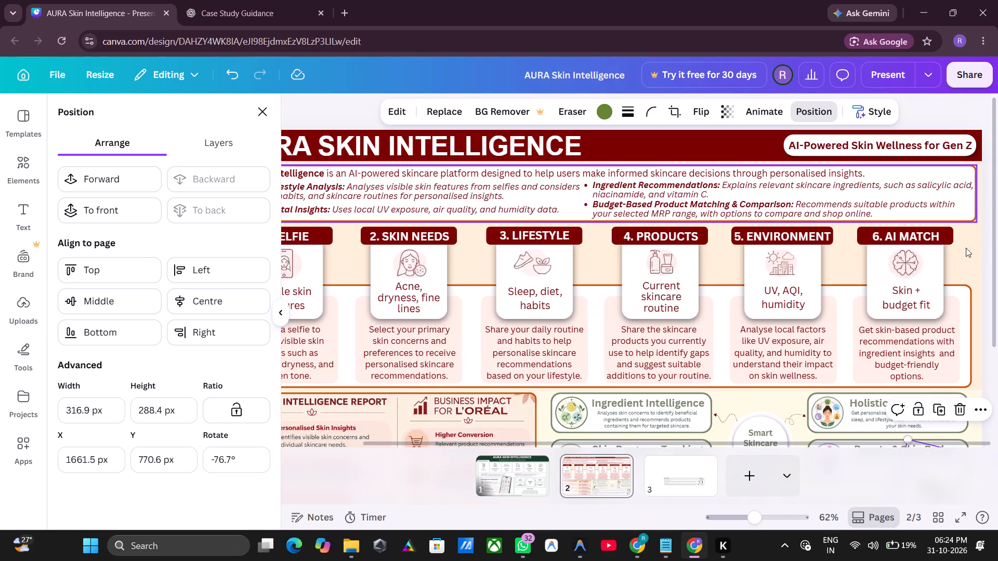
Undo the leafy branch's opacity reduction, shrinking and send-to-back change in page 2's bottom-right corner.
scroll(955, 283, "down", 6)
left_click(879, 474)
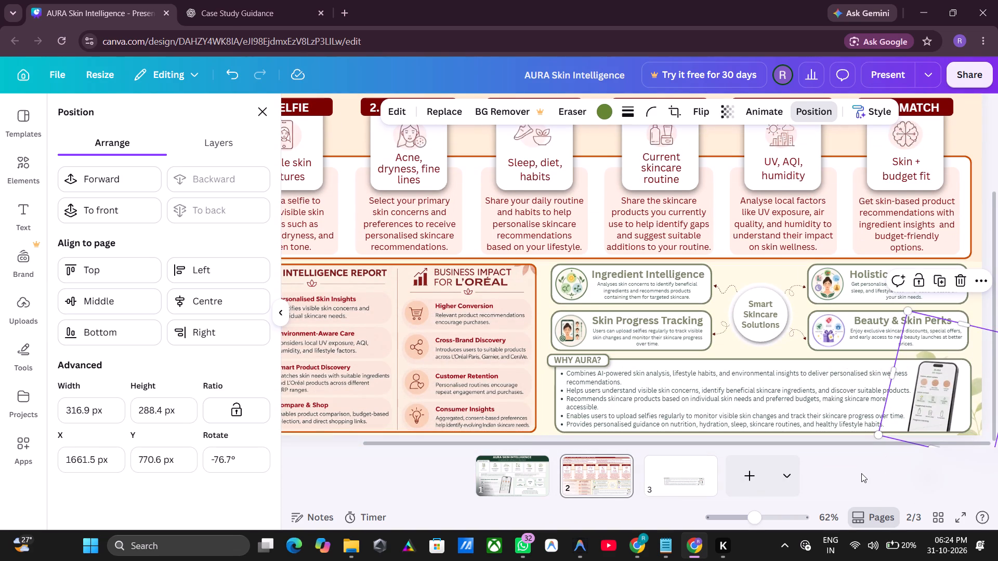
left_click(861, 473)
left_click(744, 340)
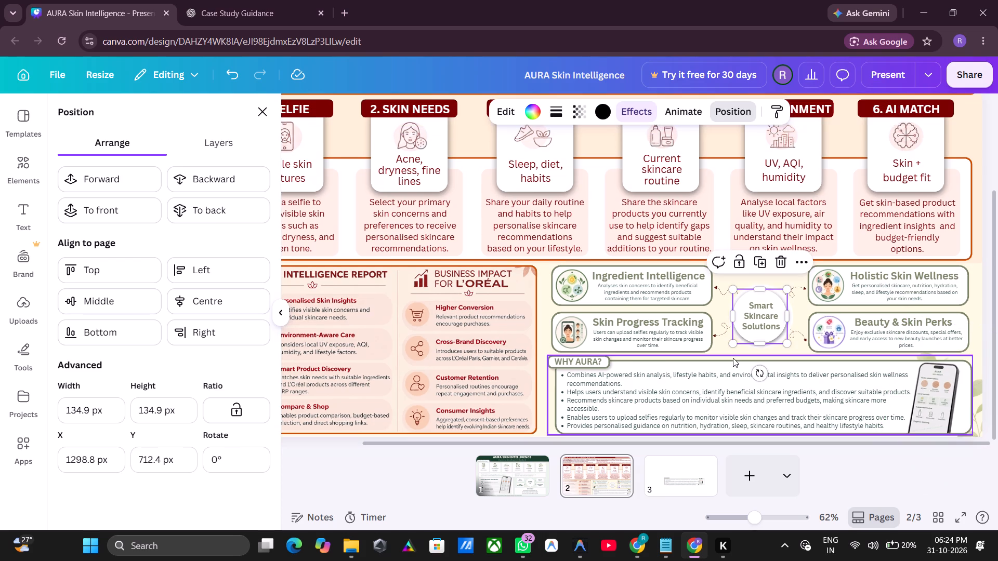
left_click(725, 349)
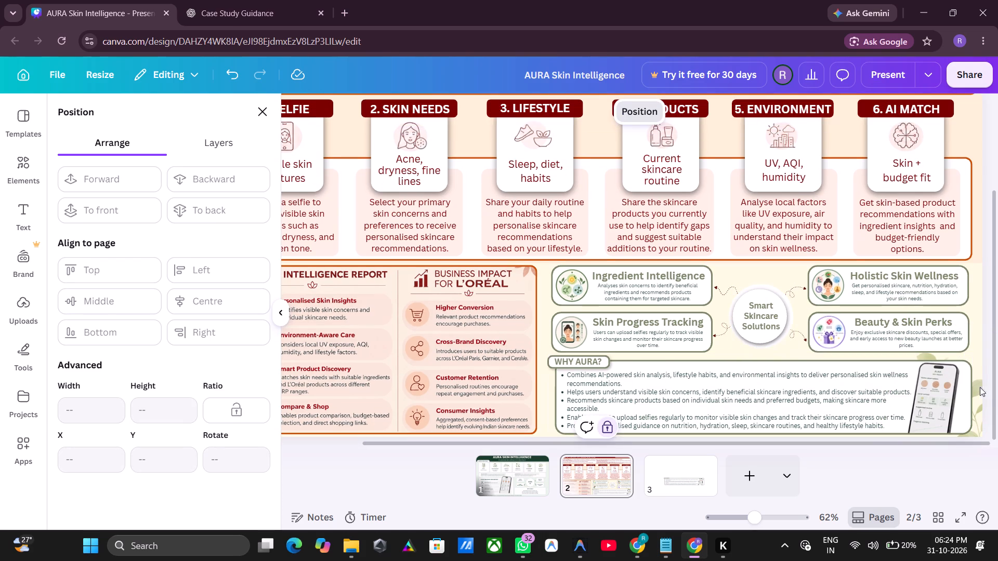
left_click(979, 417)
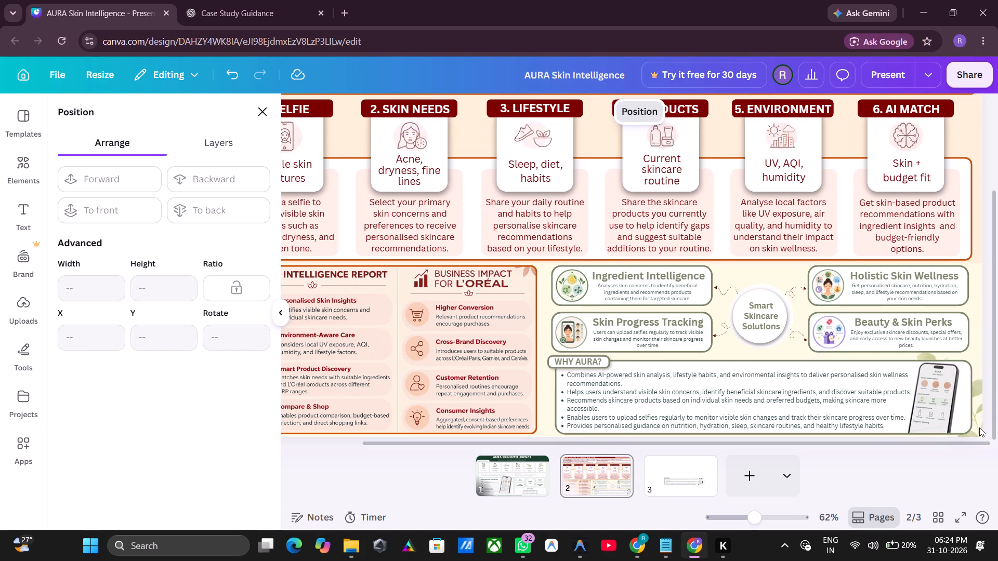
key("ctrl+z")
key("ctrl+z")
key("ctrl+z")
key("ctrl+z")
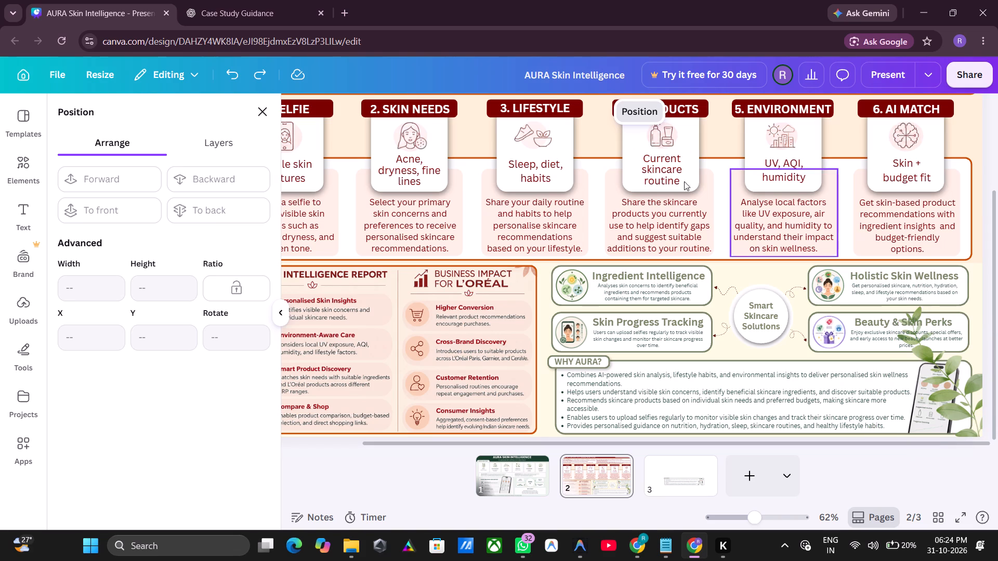
Send the leafy branch to the back, raise it one layer, and shrink it to about 326 × 297 px.
left_click(957, 365)
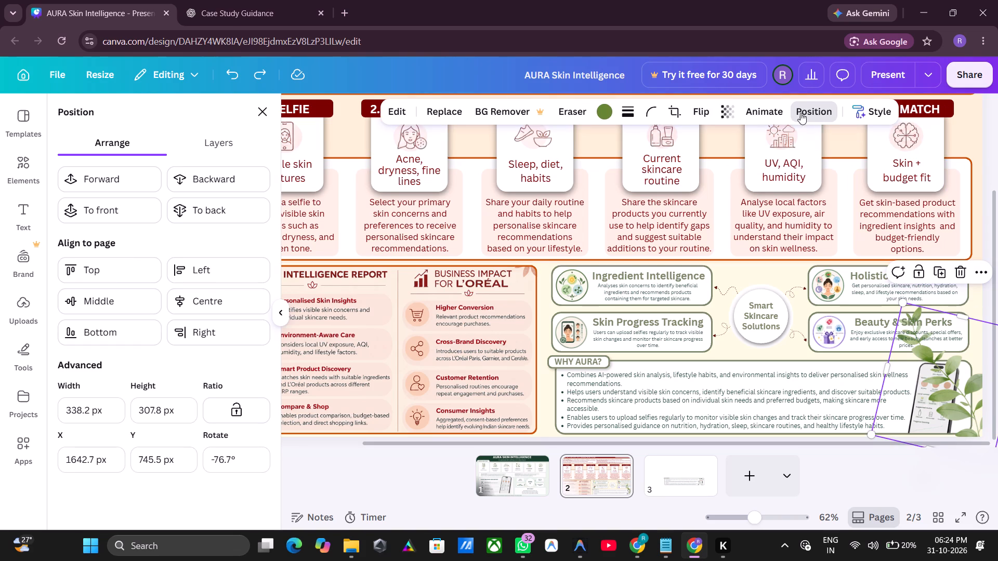
left_click(213, 202)
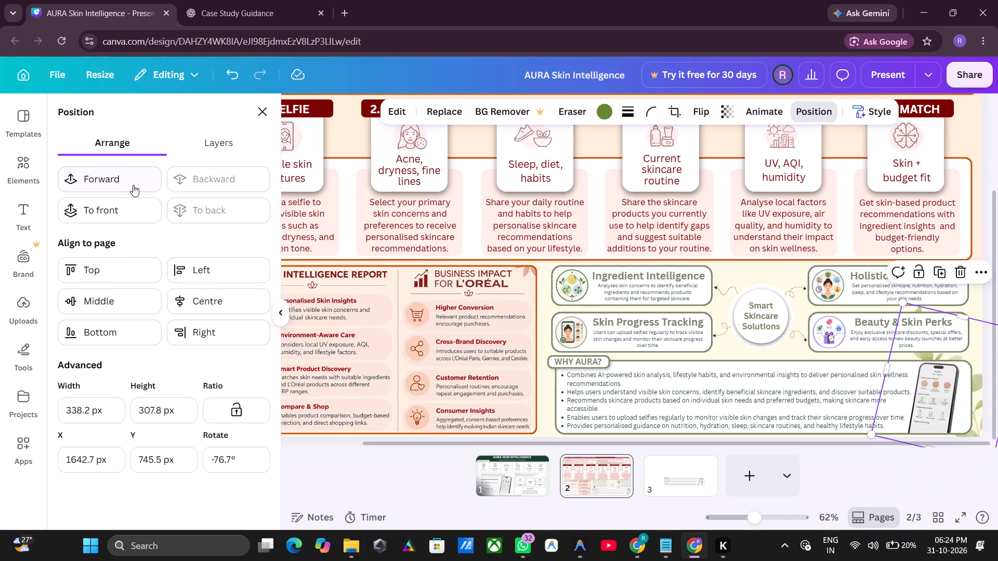
left_click(132, 184)
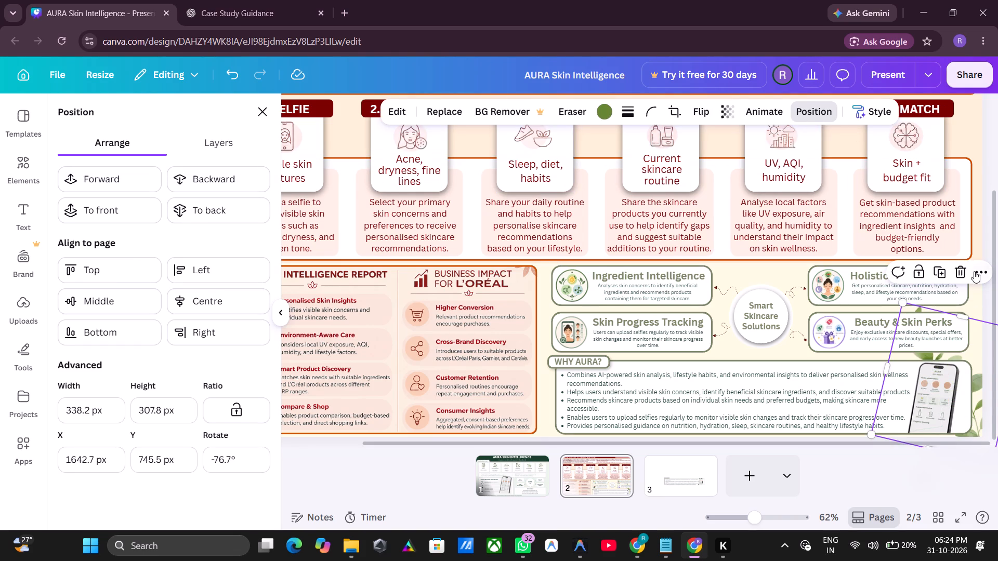
left_click_drag(904, 304, 909, 318)
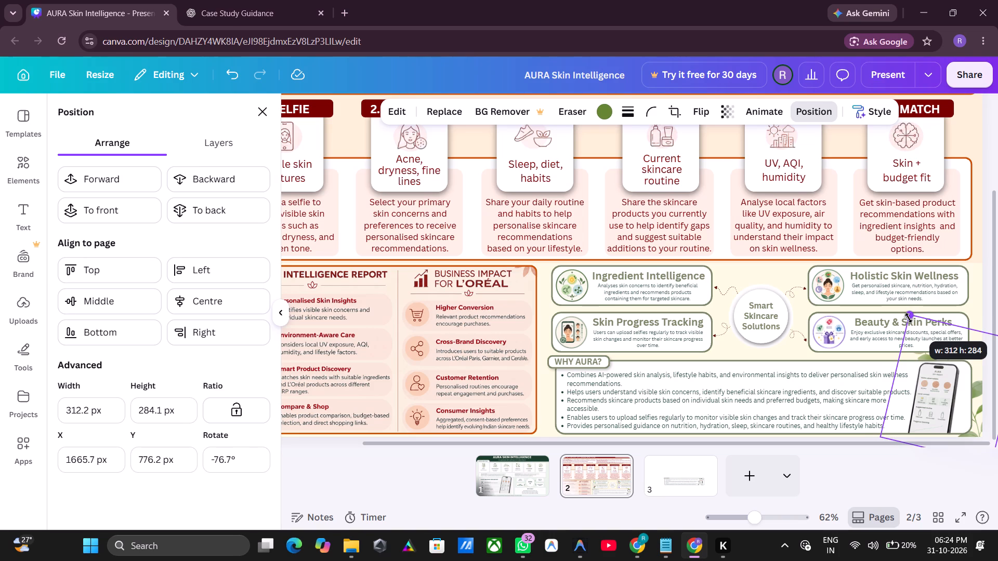
left_click_drag(909, 318, 907, 311)
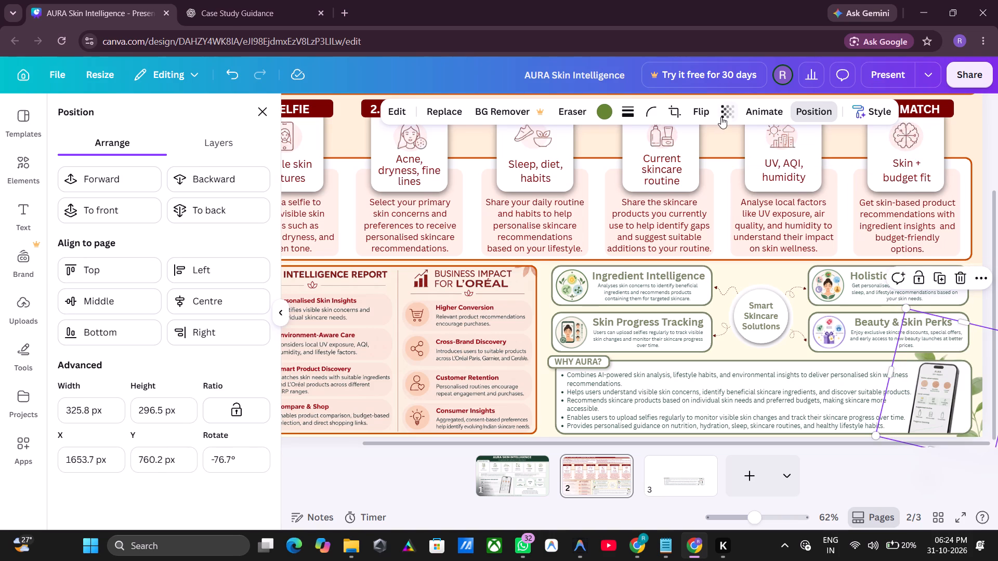
Lower the leafy branch's transparency value to about 80 and deselect the branch.
left_click(722, 116)
left_click_drag(762, 168, 703, 168)
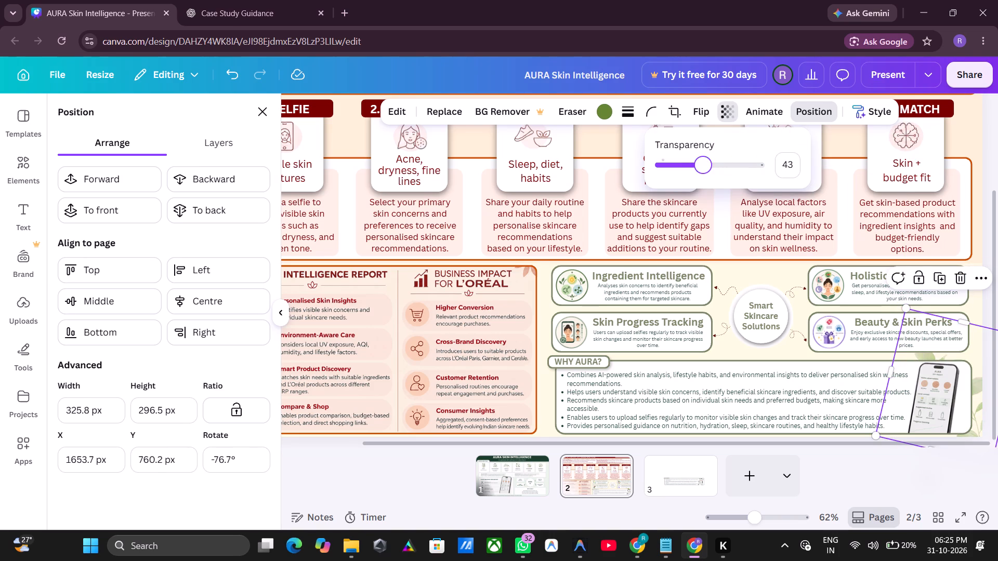
left_click_drag(703, 168, 740, 171)
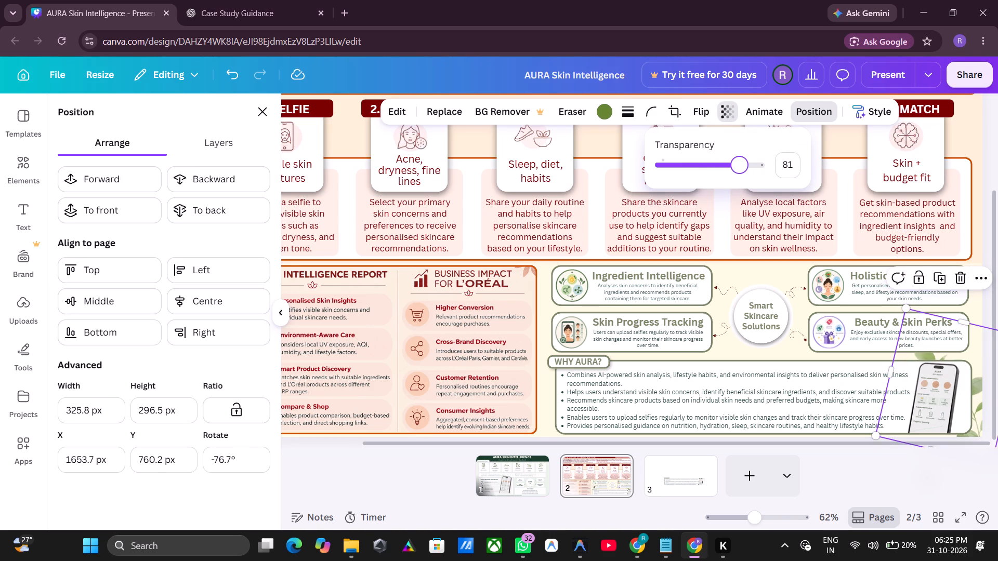
left_click_drag(740, 171, 737, 172)
left_click(985, 153)
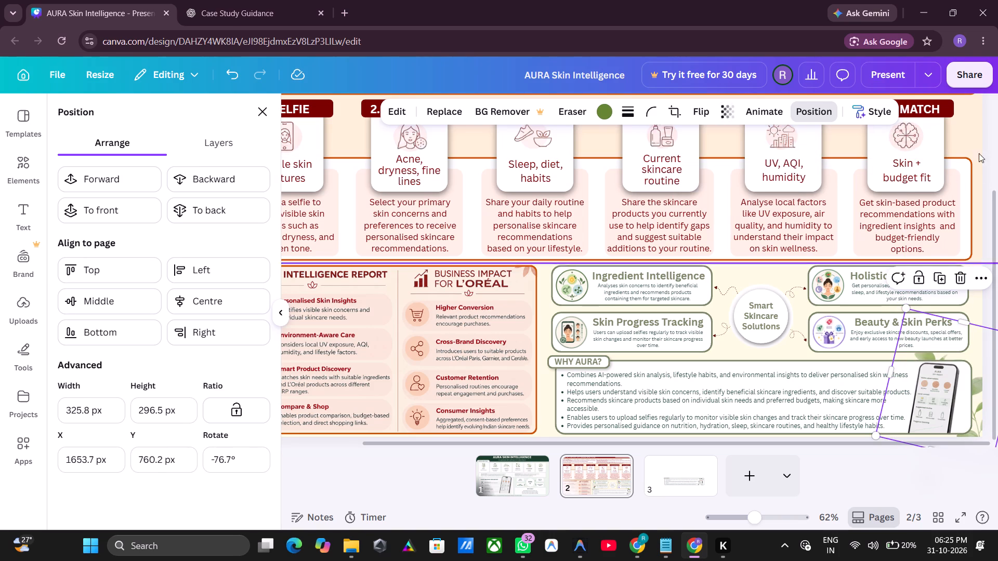
left_click(976, 153)
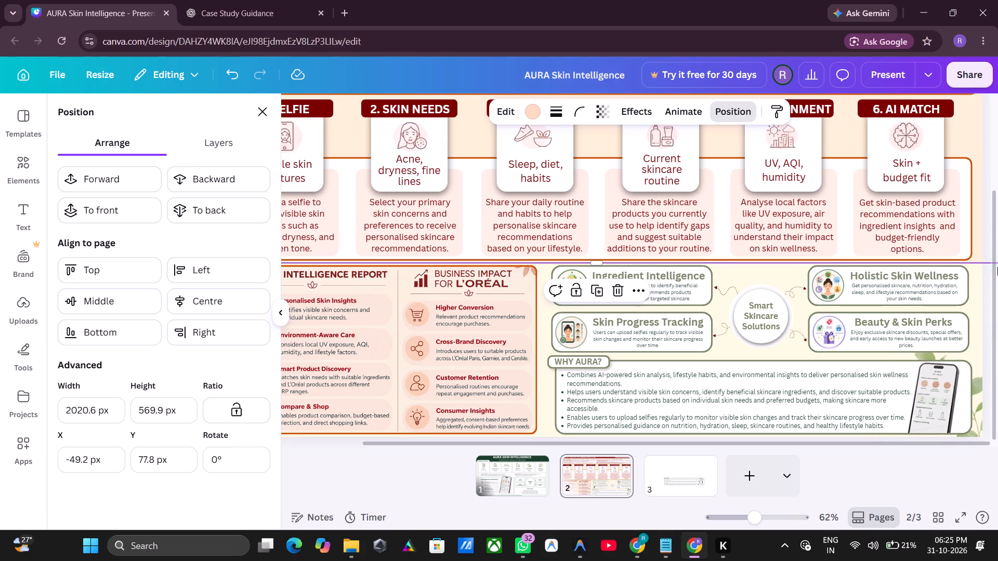
Open page 2 in full screen to review the finished slide layout.
left_click(965, 519)
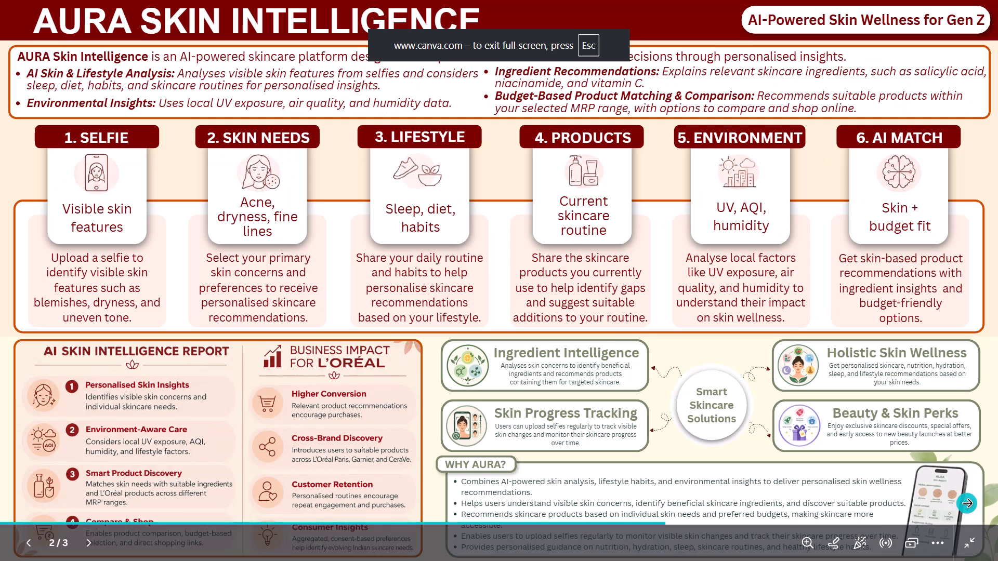
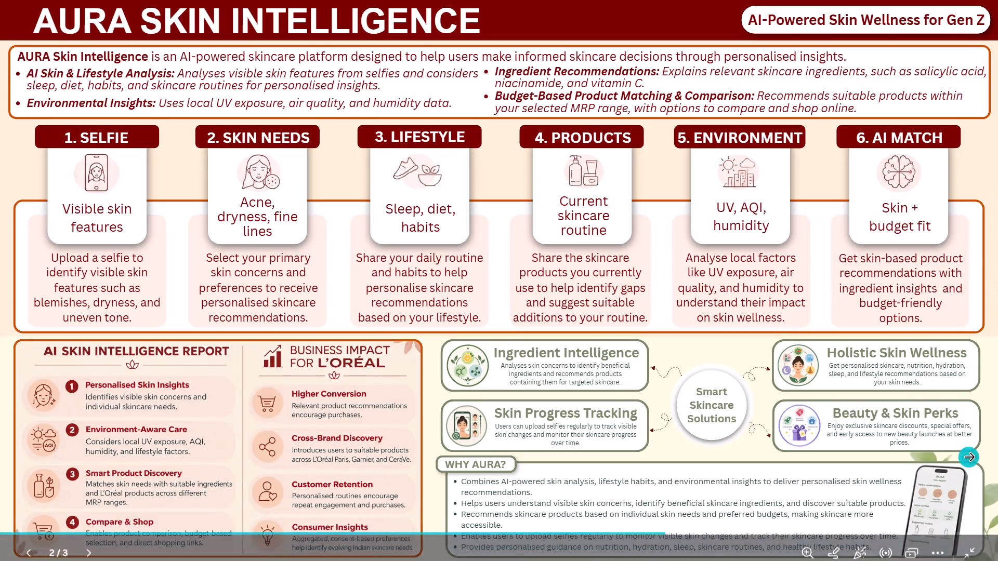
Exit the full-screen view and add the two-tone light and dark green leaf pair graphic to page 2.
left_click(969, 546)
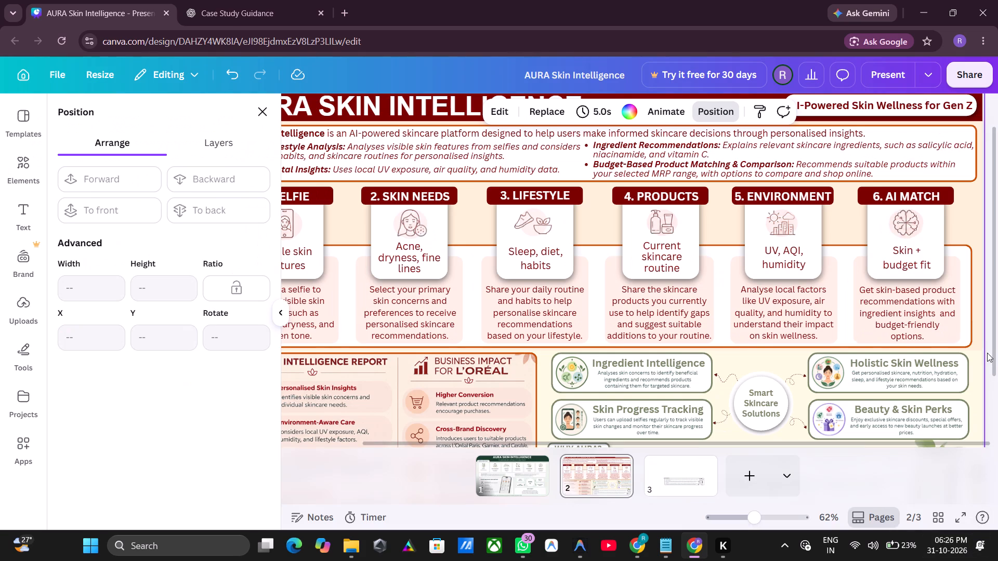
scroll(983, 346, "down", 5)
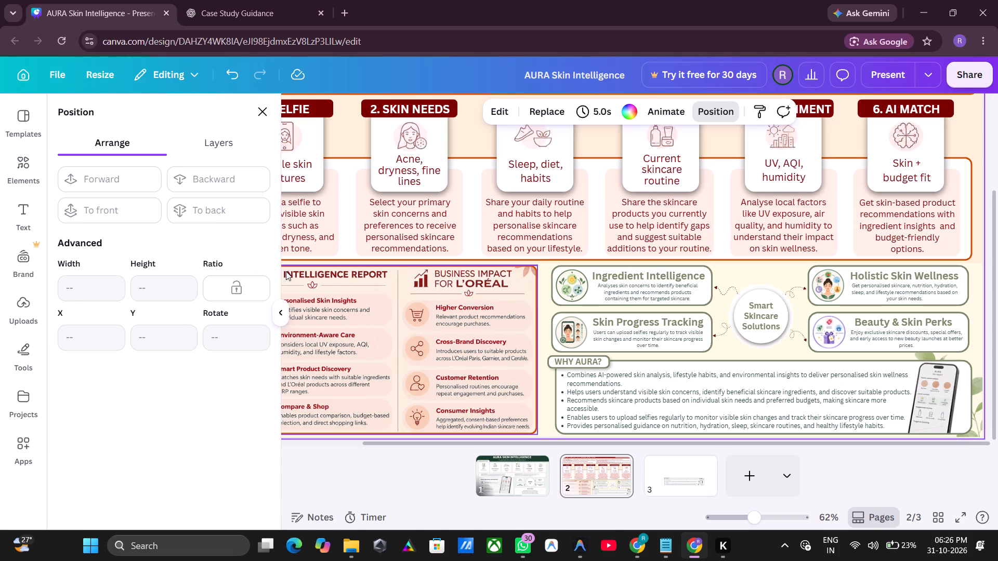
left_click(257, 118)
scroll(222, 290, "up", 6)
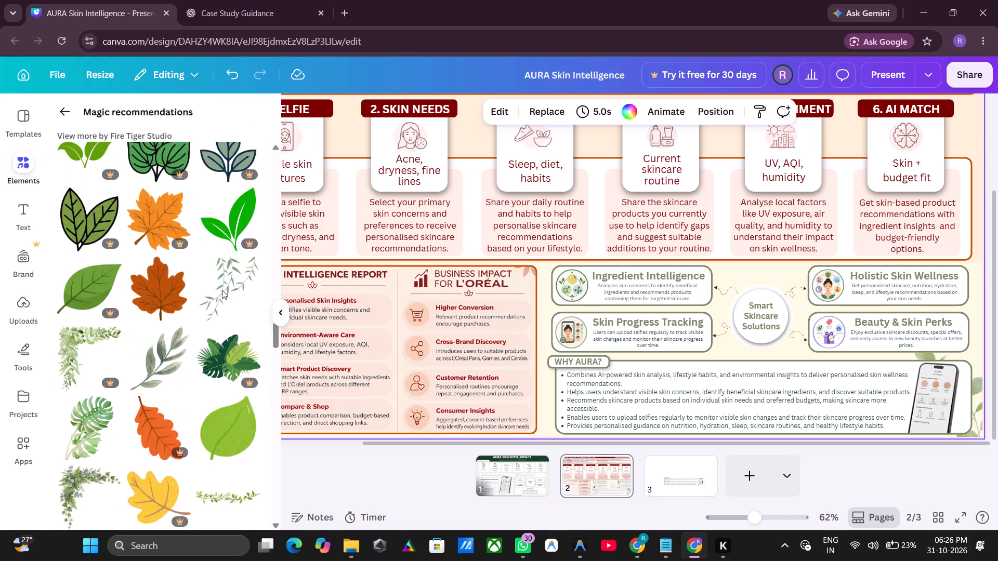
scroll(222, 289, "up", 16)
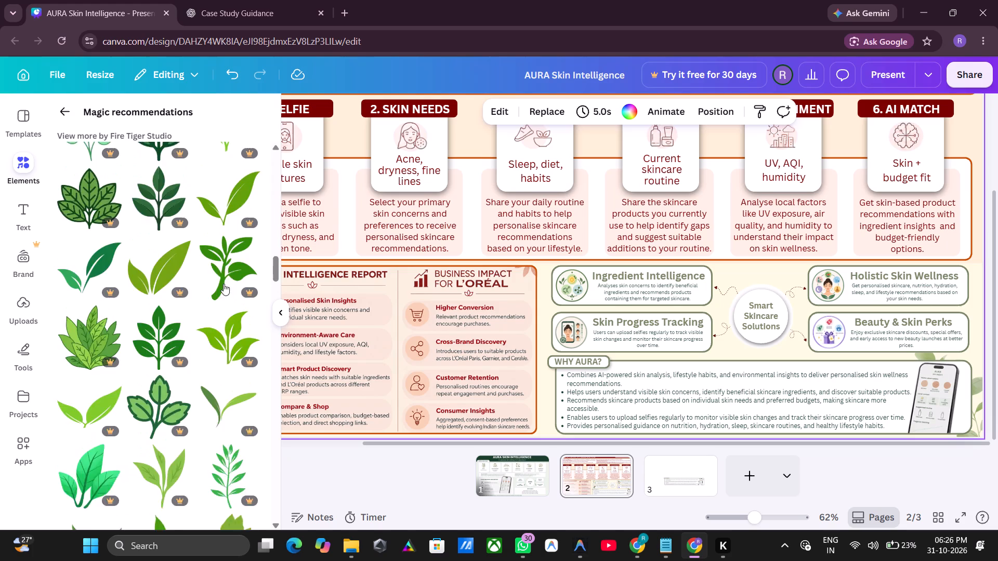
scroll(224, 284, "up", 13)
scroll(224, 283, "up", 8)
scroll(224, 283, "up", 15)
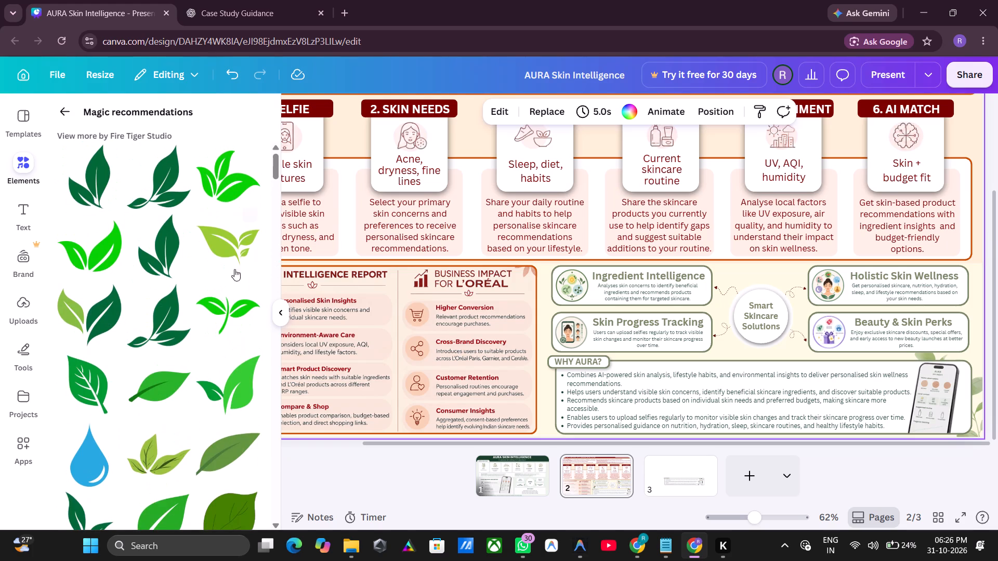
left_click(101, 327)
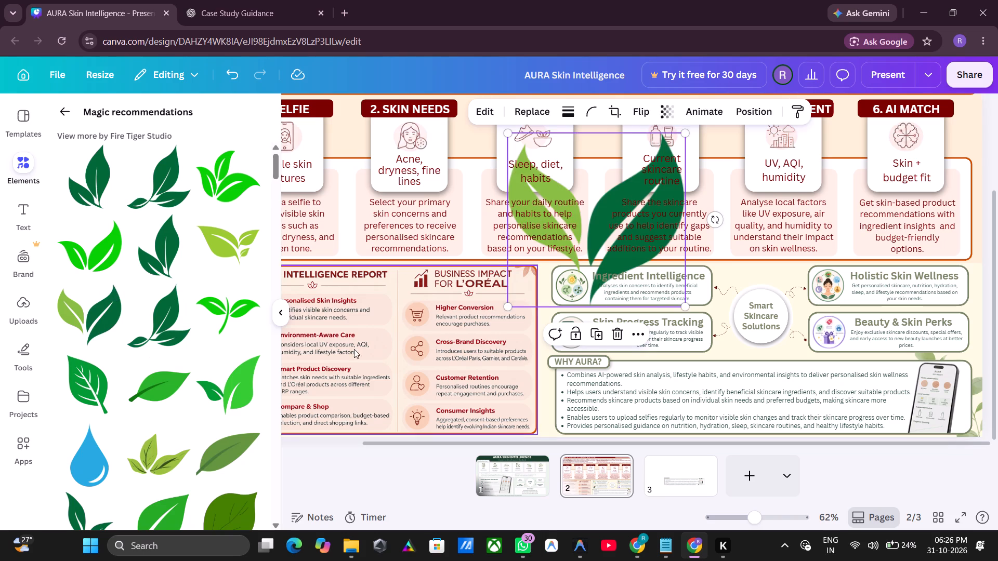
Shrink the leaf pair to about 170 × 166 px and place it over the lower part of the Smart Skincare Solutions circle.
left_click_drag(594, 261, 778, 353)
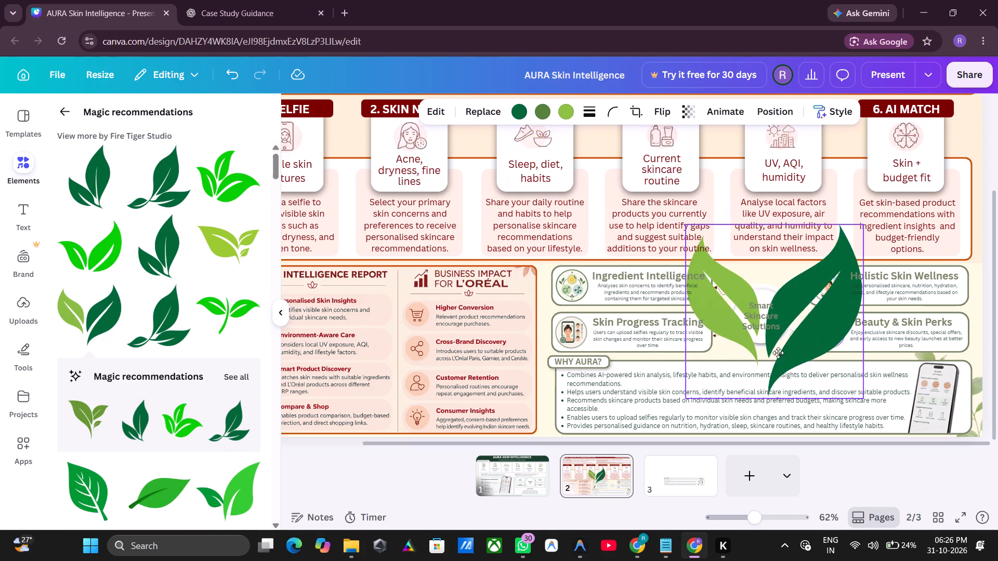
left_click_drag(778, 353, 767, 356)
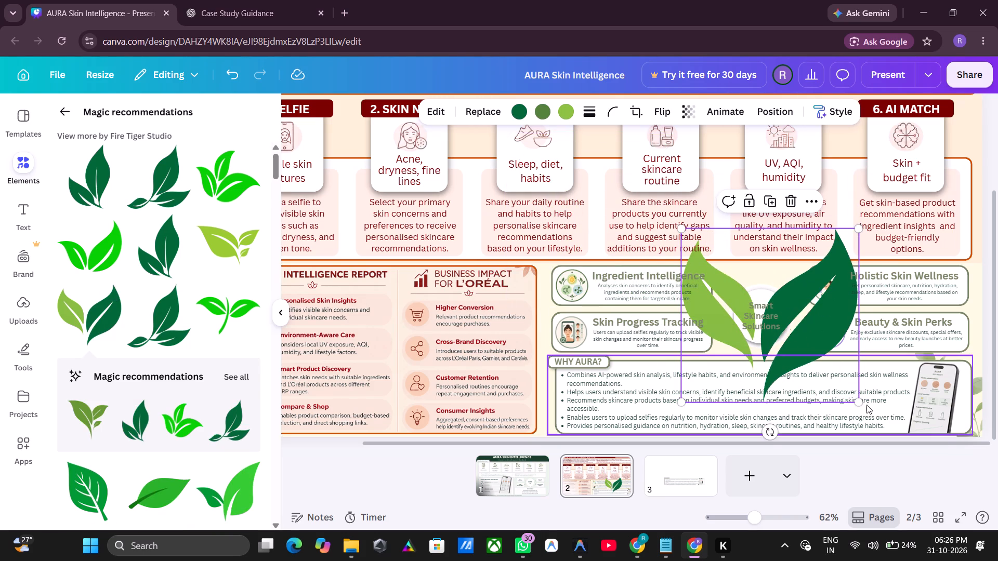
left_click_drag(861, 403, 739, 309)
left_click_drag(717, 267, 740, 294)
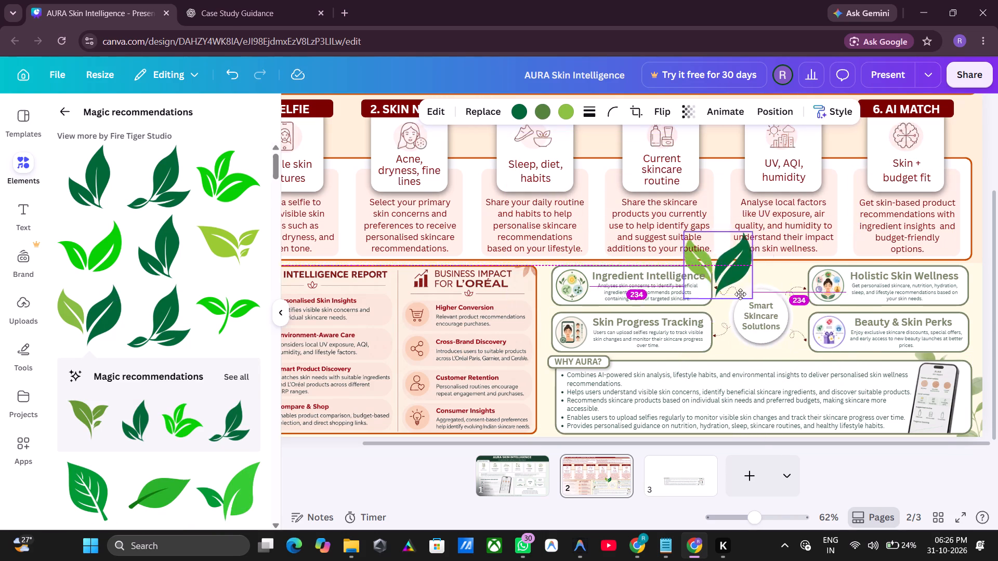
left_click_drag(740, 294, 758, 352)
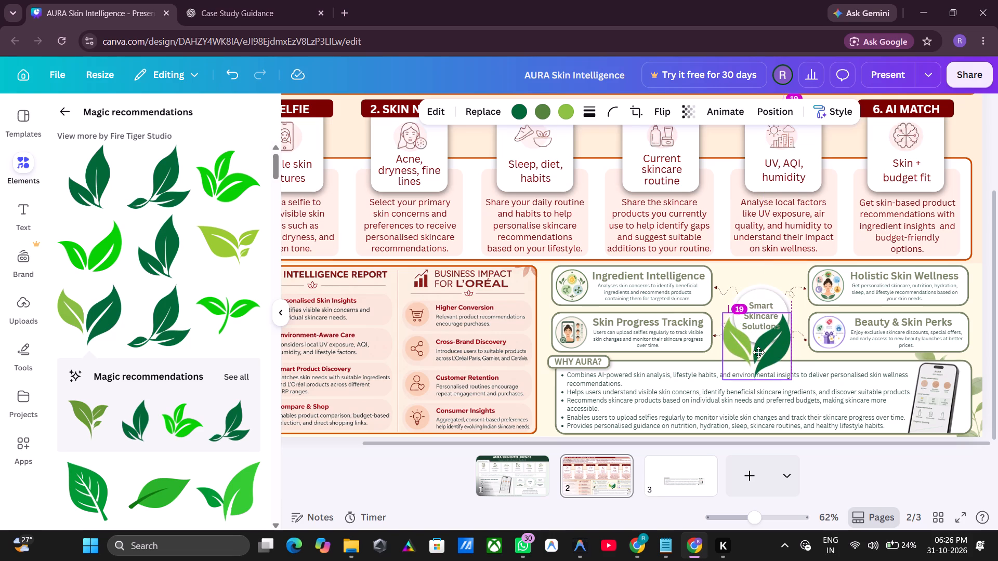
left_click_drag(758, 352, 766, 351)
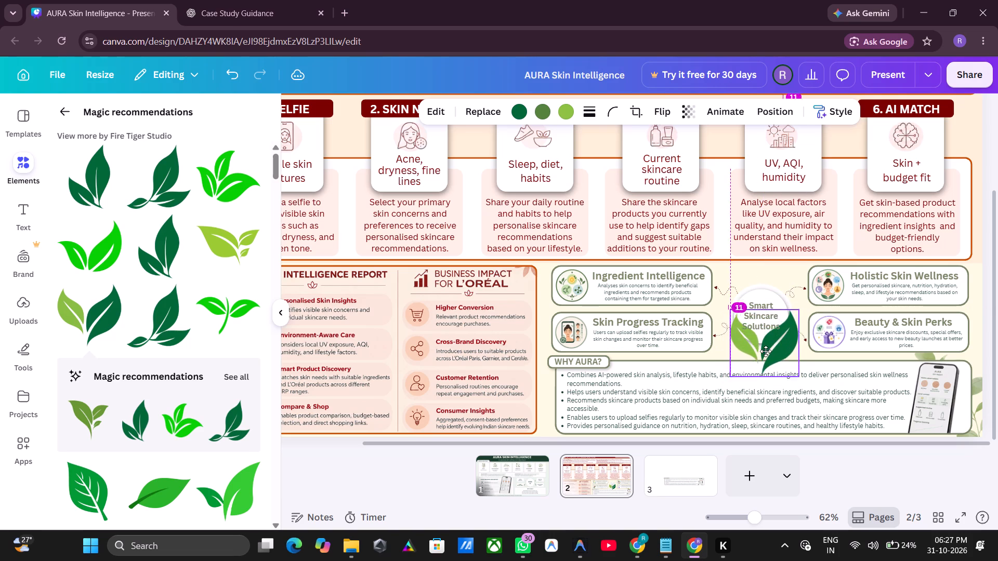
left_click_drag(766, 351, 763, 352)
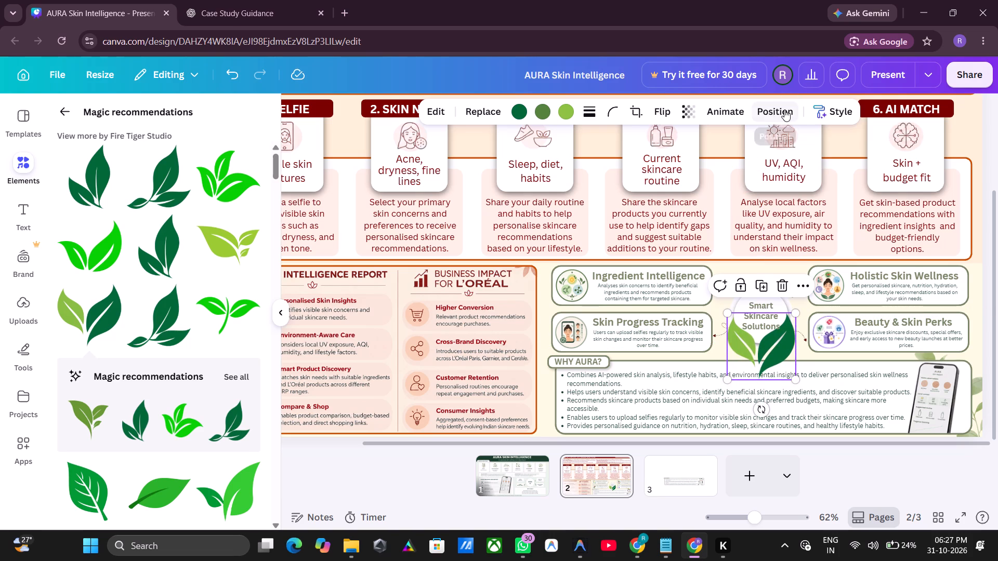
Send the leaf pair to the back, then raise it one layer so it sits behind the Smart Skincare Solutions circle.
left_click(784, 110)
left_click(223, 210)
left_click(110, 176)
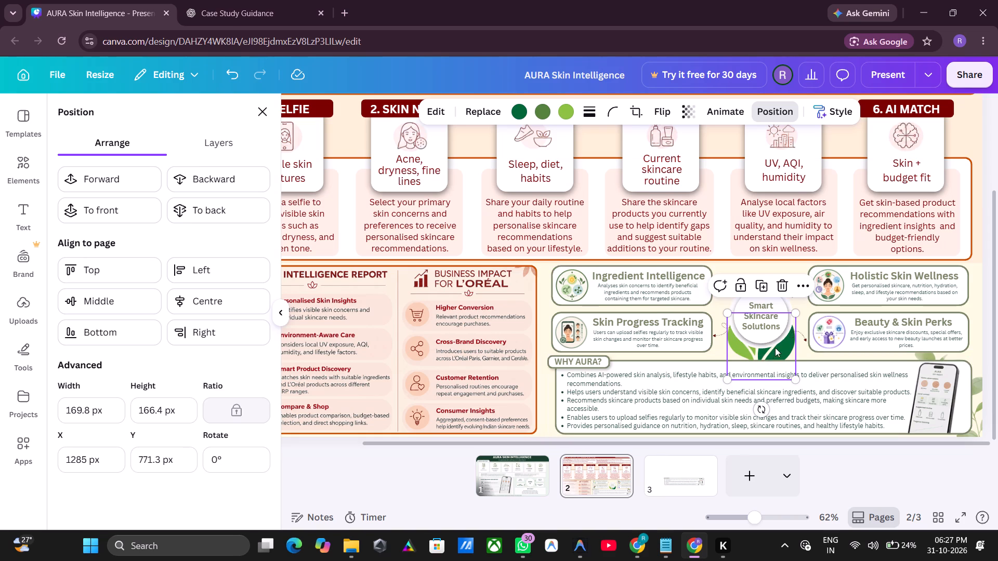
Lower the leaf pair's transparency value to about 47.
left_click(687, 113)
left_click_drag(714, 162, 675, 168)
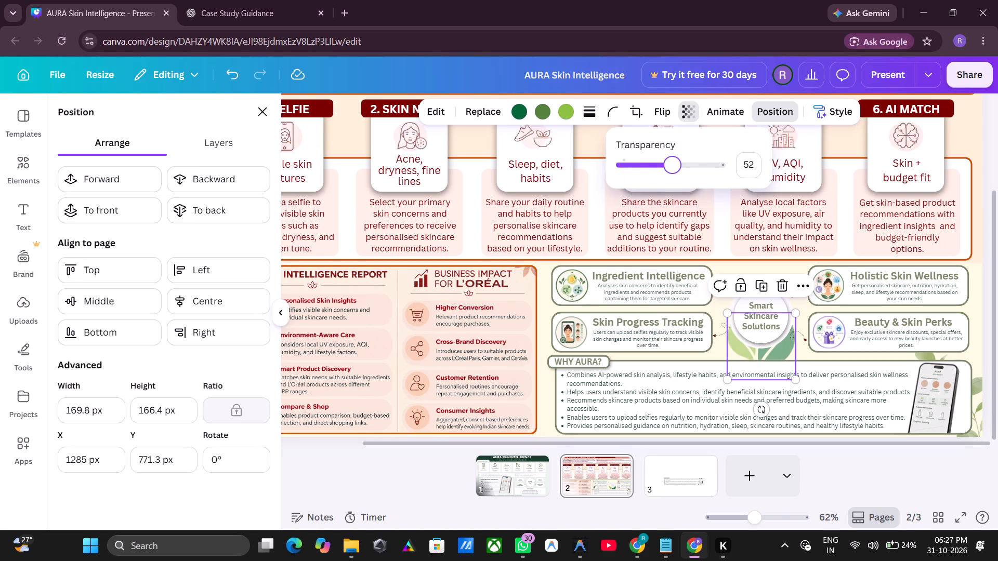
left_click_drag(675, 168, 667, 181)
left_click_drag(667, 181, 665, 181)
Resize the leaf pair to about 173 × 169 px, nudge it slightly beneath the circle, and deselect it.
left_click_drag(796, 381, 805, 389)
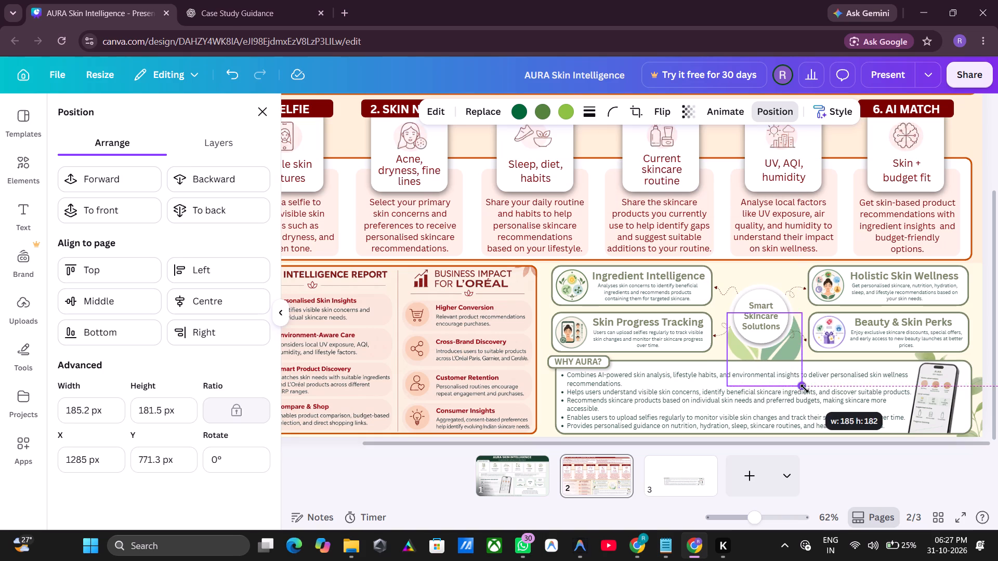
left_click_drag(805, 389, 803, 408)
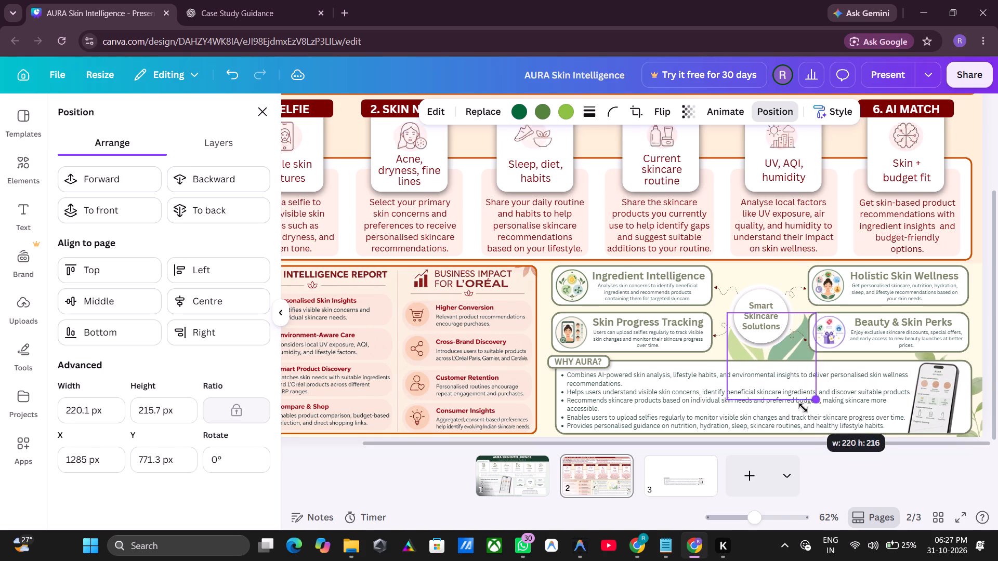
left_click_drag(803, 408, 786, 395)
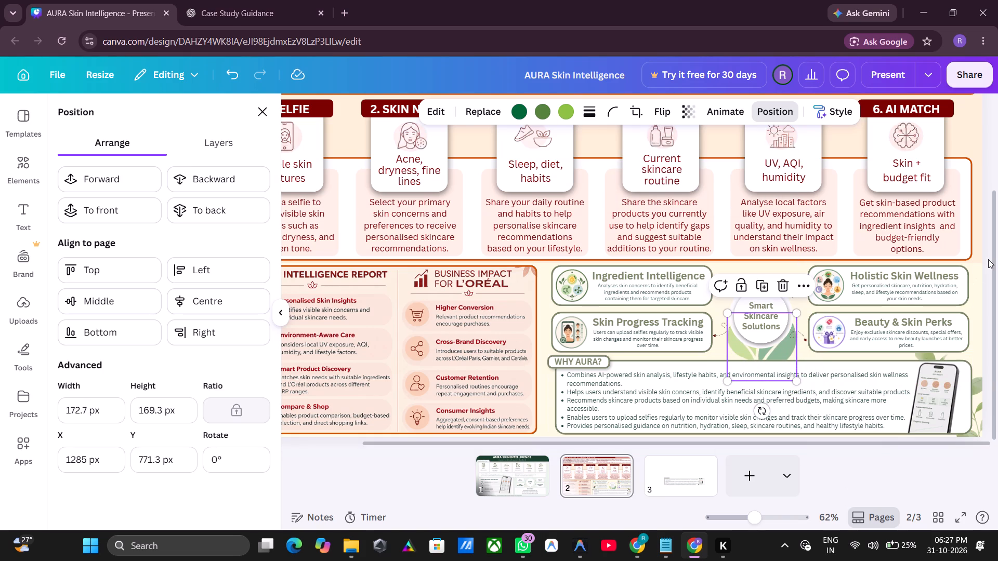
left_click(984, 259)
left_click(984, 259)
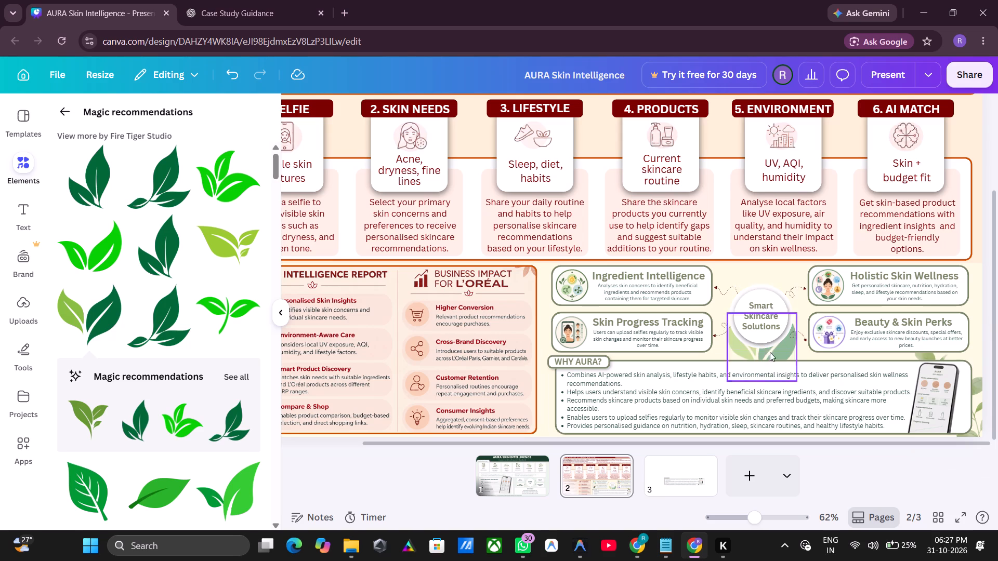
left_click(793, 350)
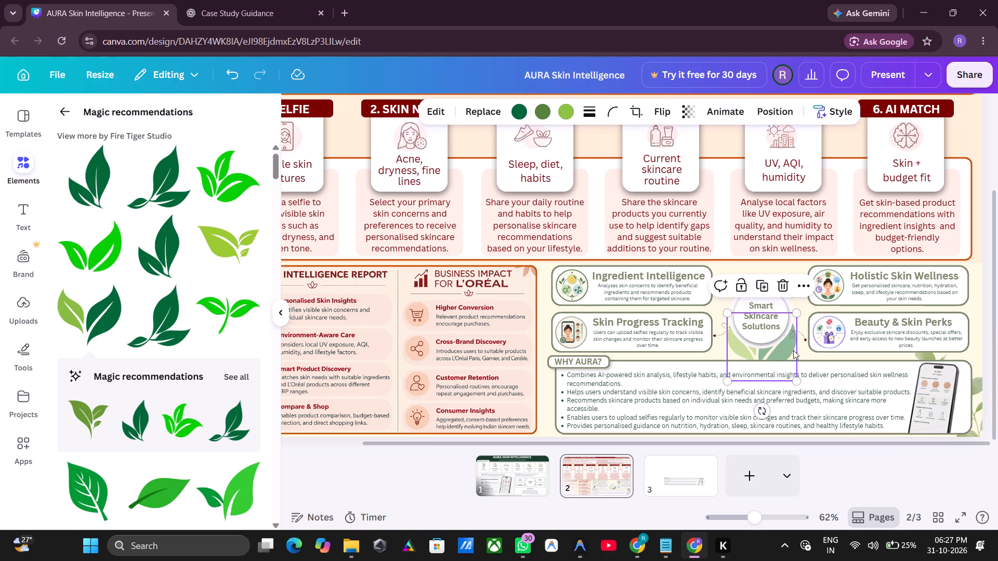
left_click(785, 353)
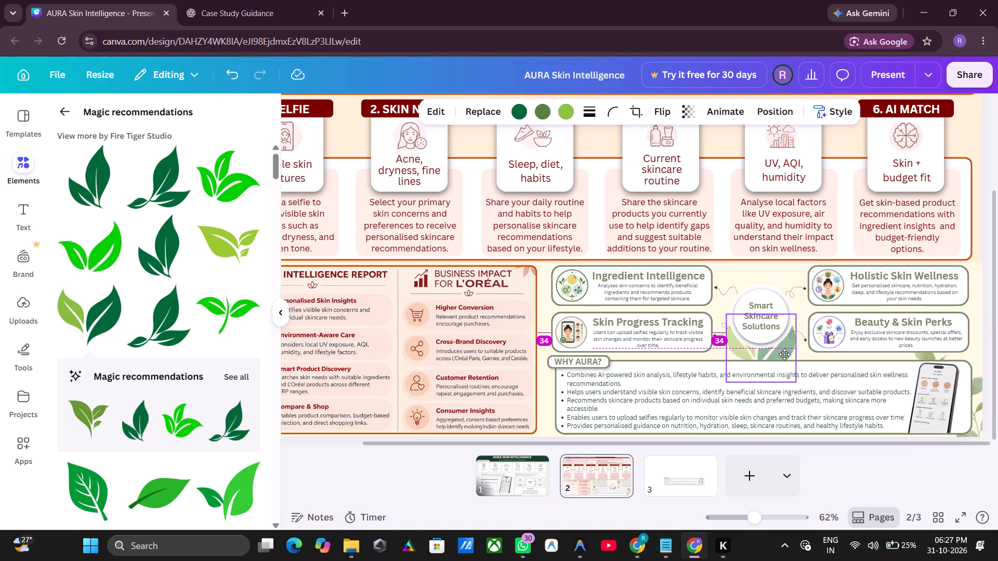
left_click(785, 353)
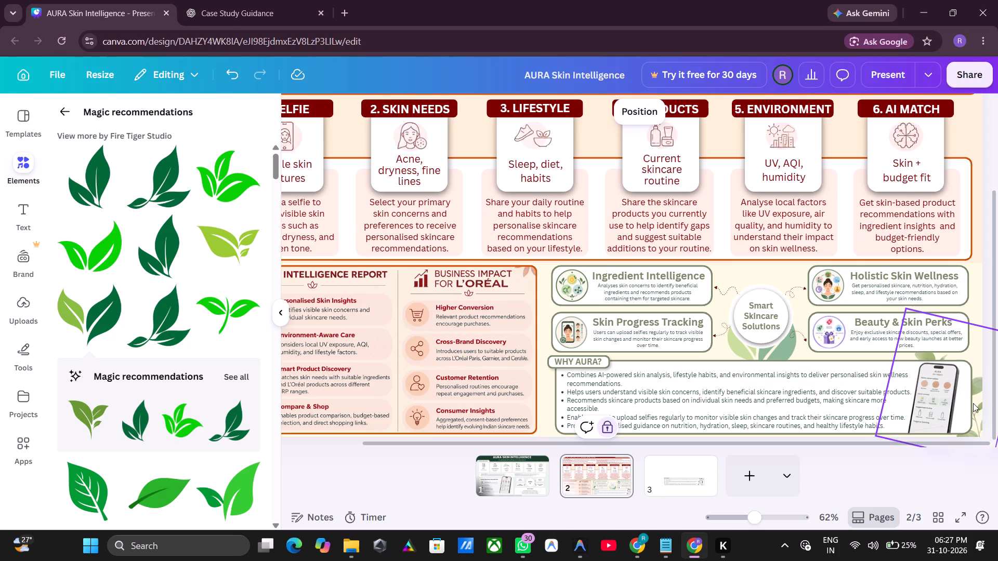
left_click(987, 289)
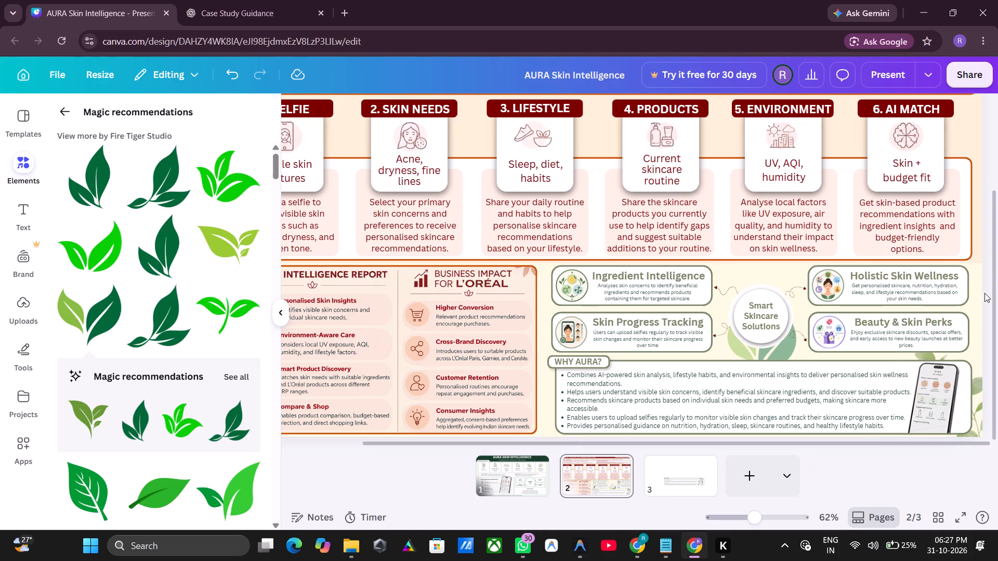
Review page 2 in full screen with the leaf pair behind the circle, and return to the editor.
left_click(962, 518)
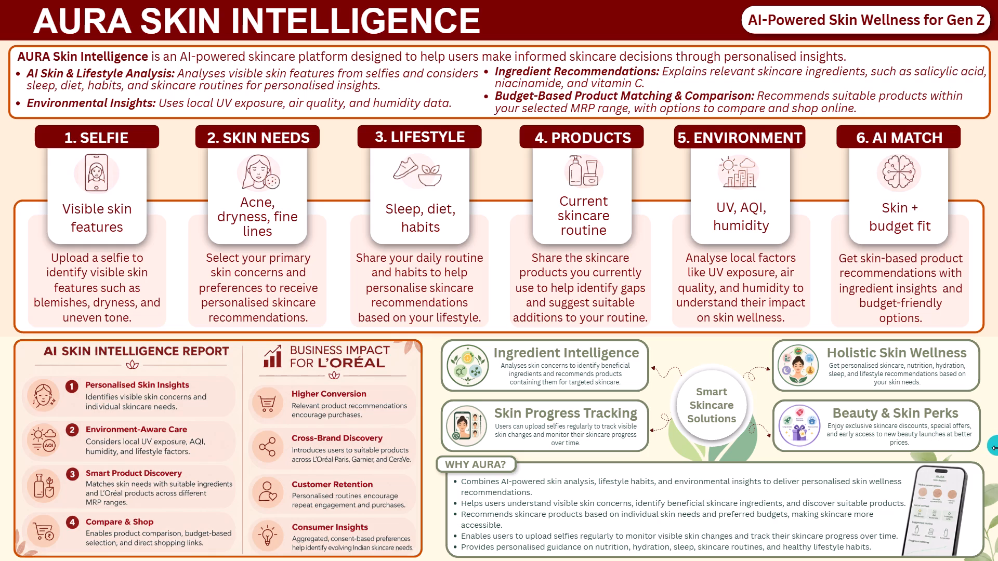
left_click(969, 538)
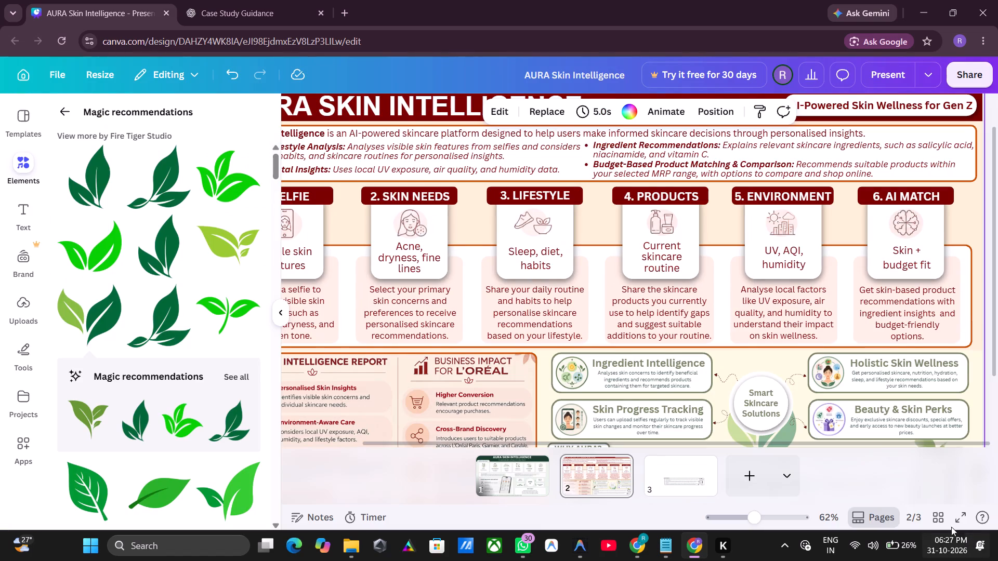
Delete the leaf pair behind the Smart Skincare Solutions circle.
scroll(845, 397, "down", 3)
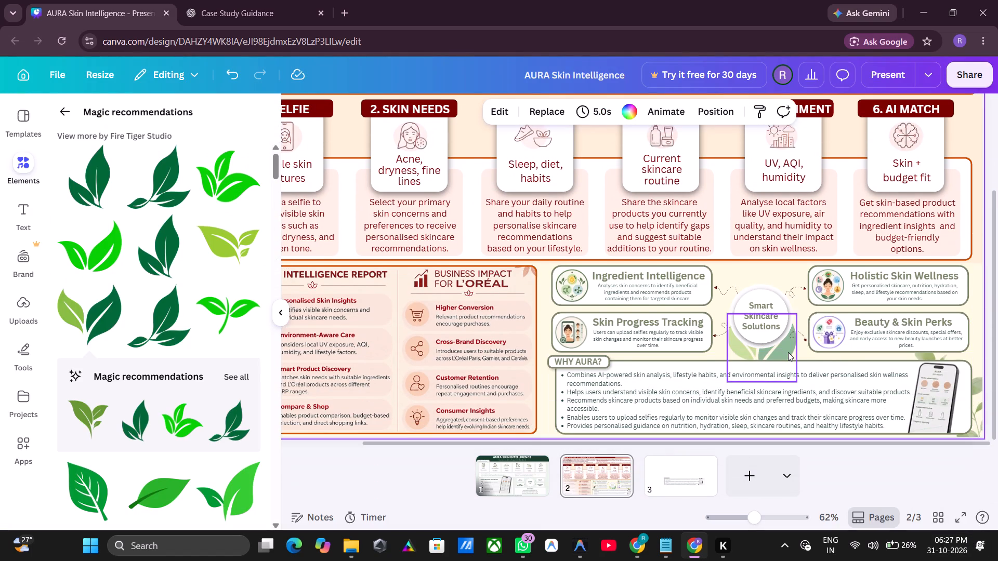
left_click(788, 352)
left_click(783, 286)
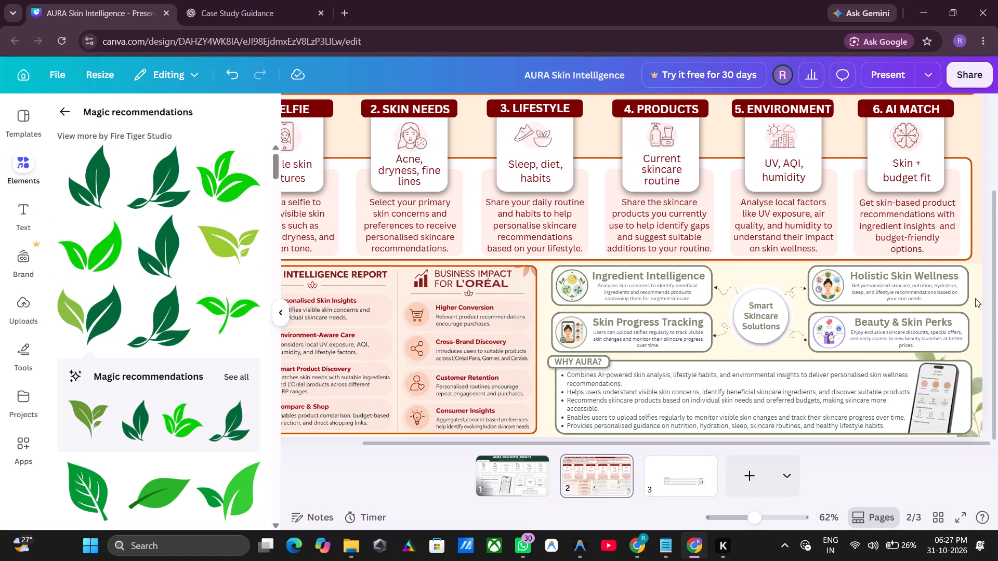
Review page 2 in full screen without the leaf pair, and return to the editor.
left_click(960, 519)
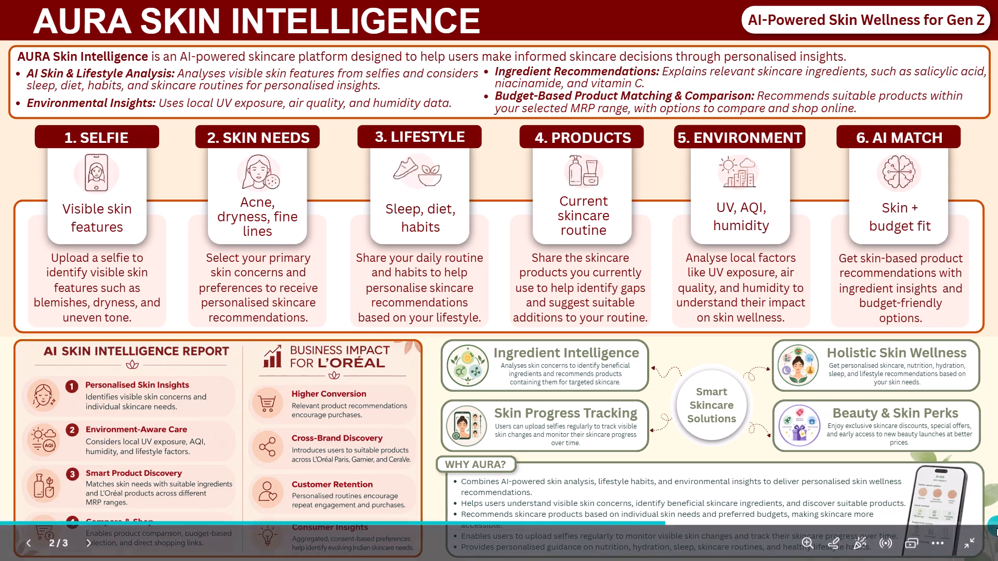
left_click(966, 544)
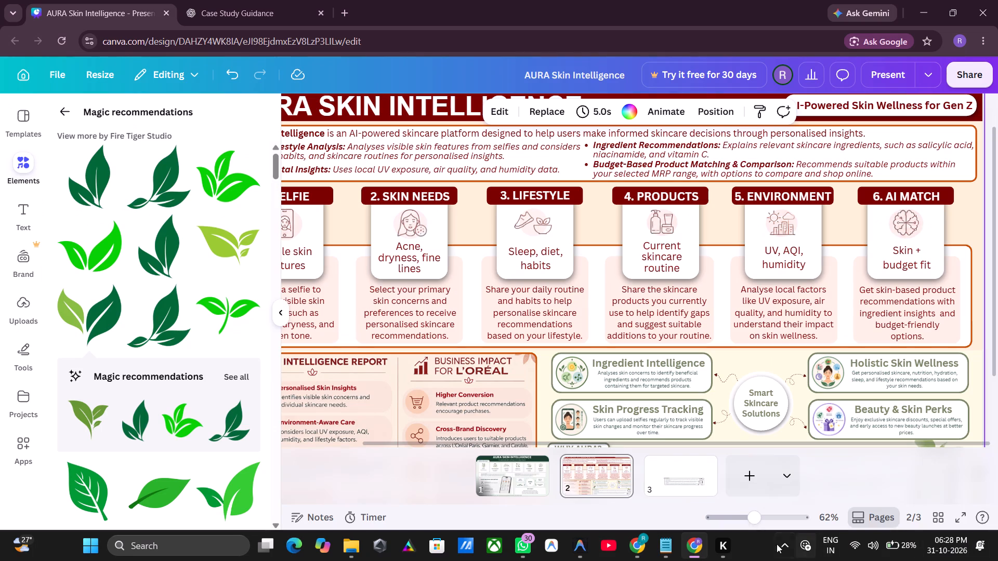